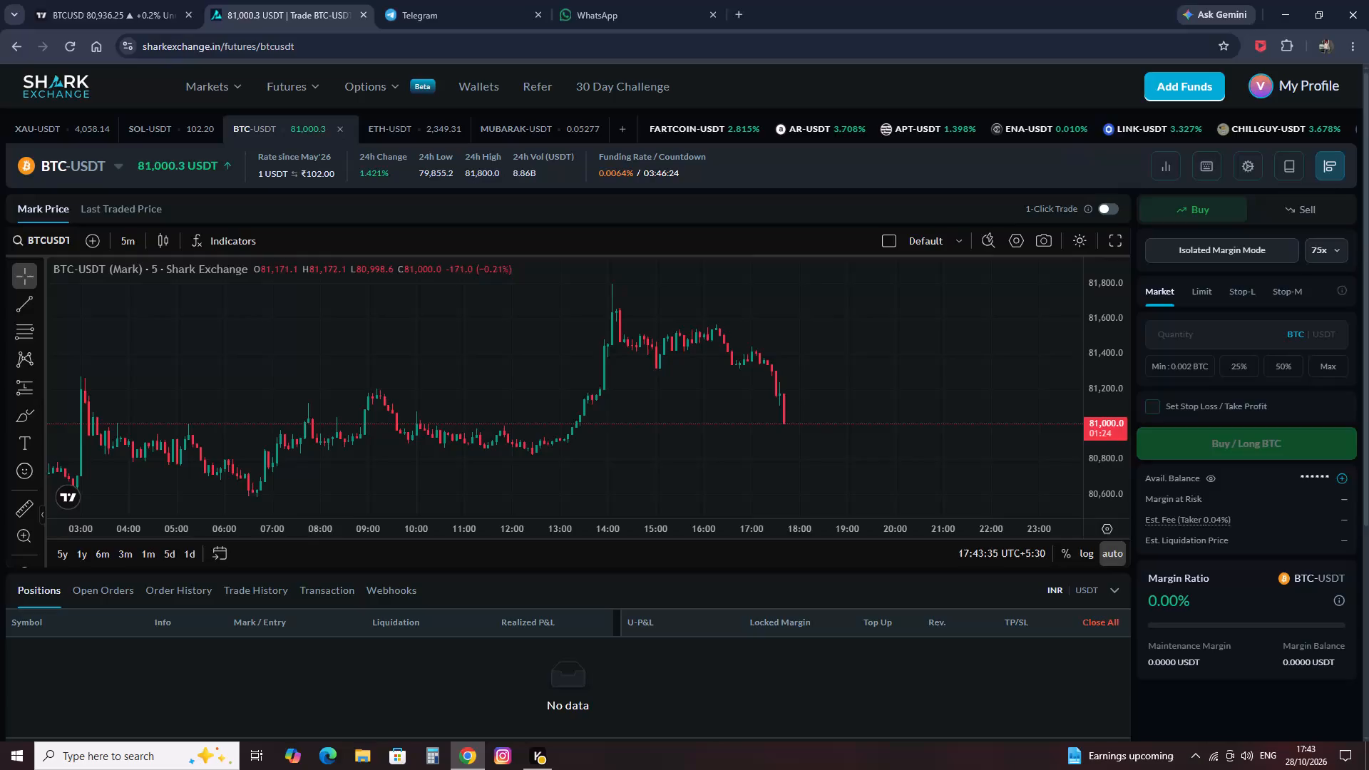
Switch to the TradingView BTCUSD chart and examine the recent 5-minute price action against the blue SMA.
click(140, 0)
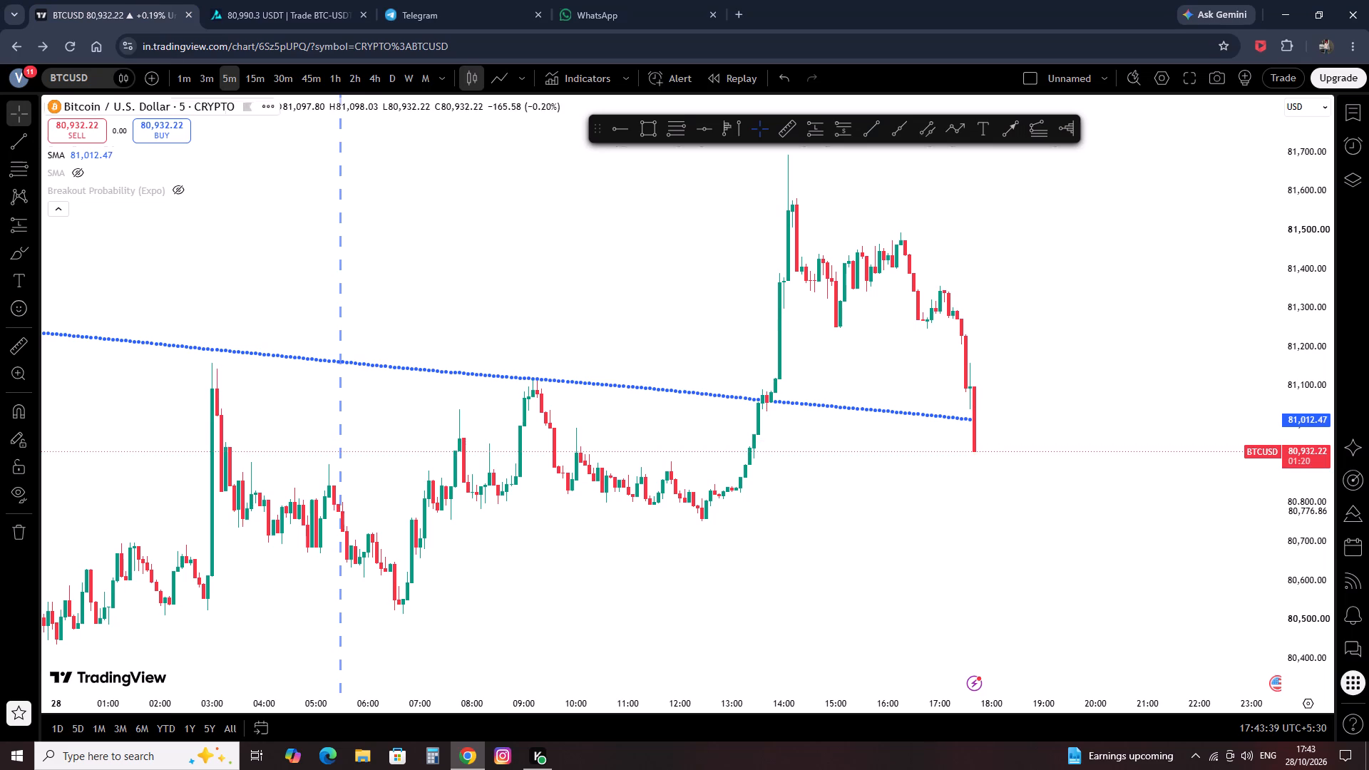
scroll(603, 389, up, 5)
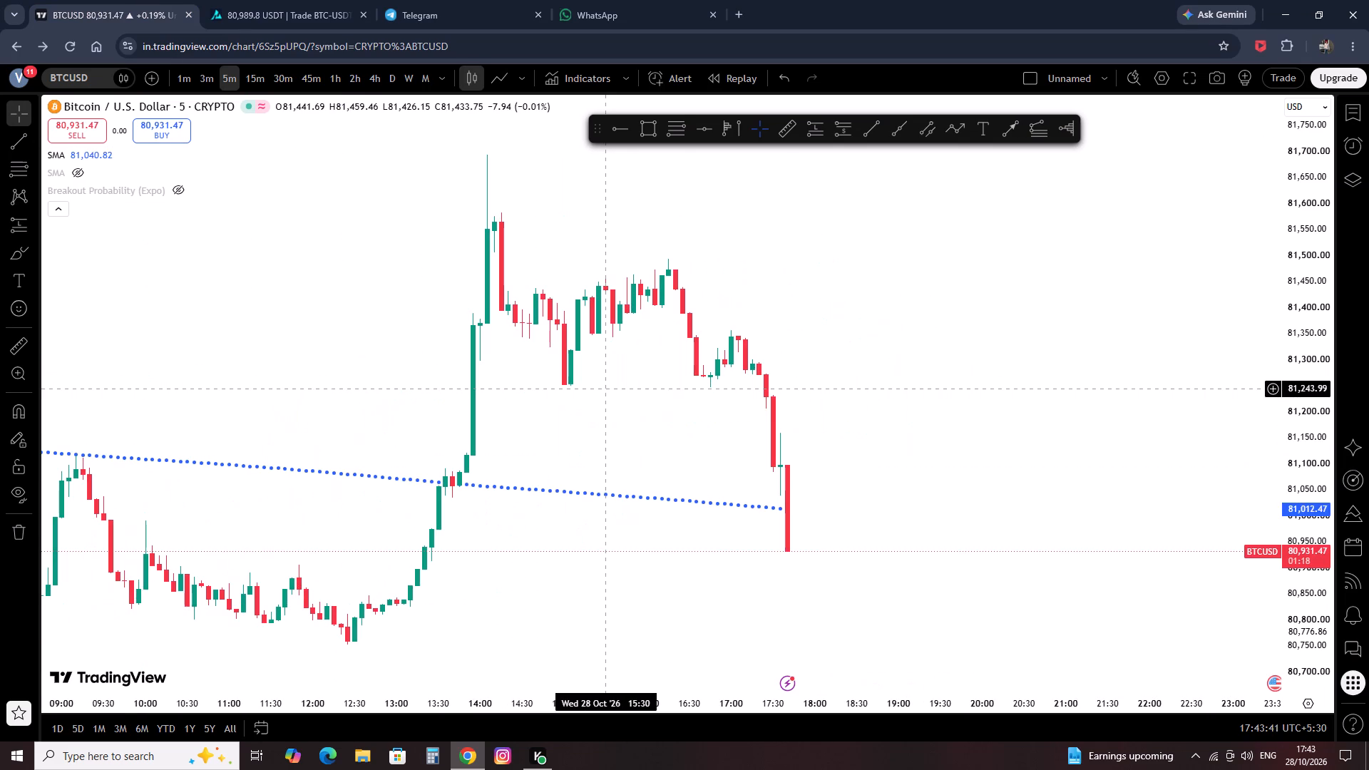
scroll(481, 481, down, 10)
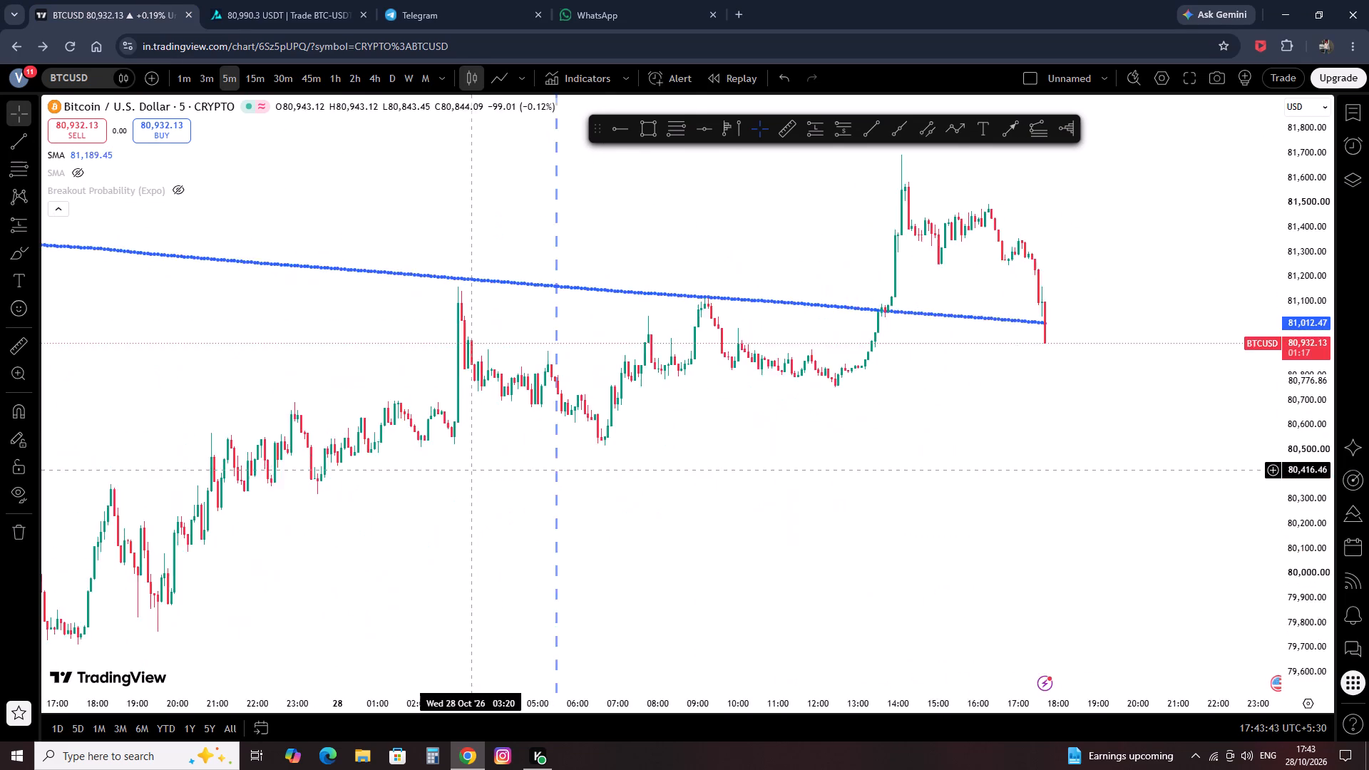
scroll(470, 471, down, 7)
scroll(304, 326, up, 3)
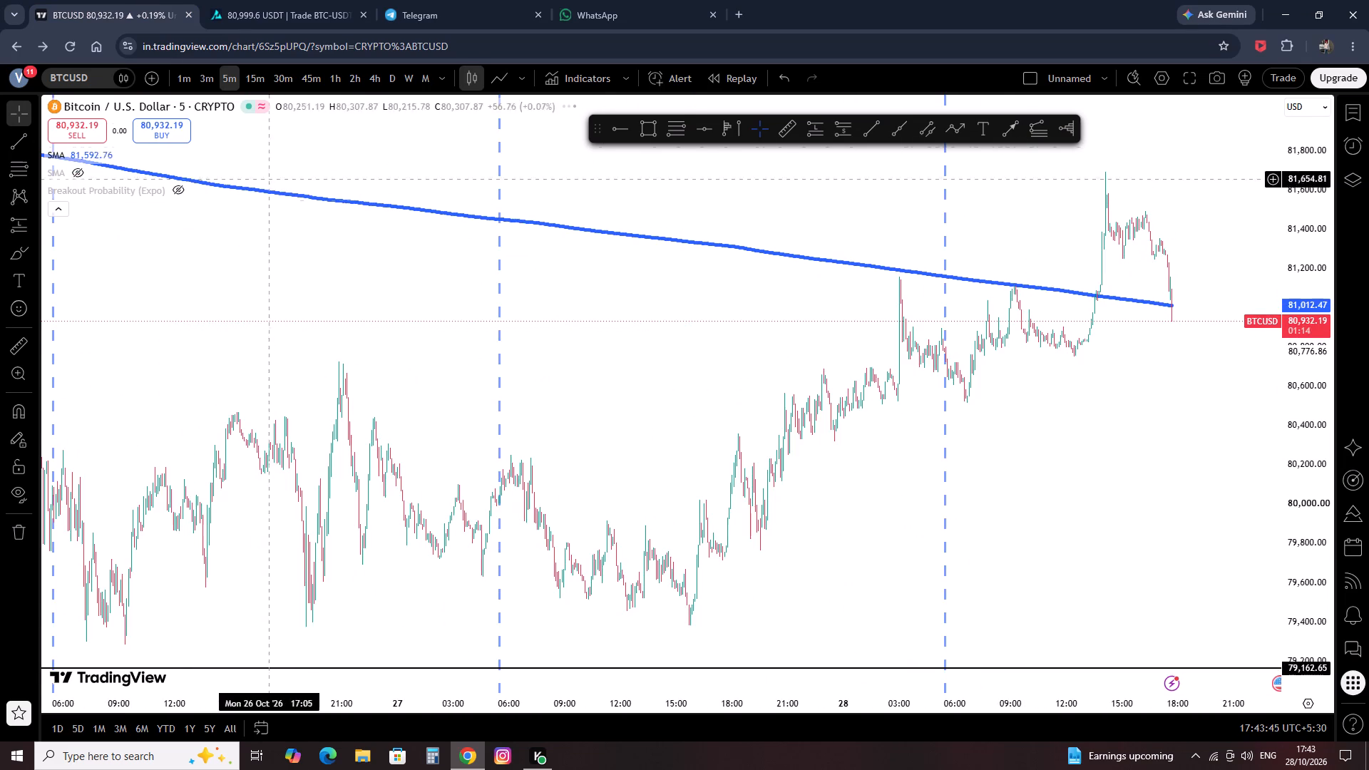
Set the BTCUSD chart to the 15-minute interval and examine the last few days of price action.
click(250, 78)
scroll(886, 364, up, 3)
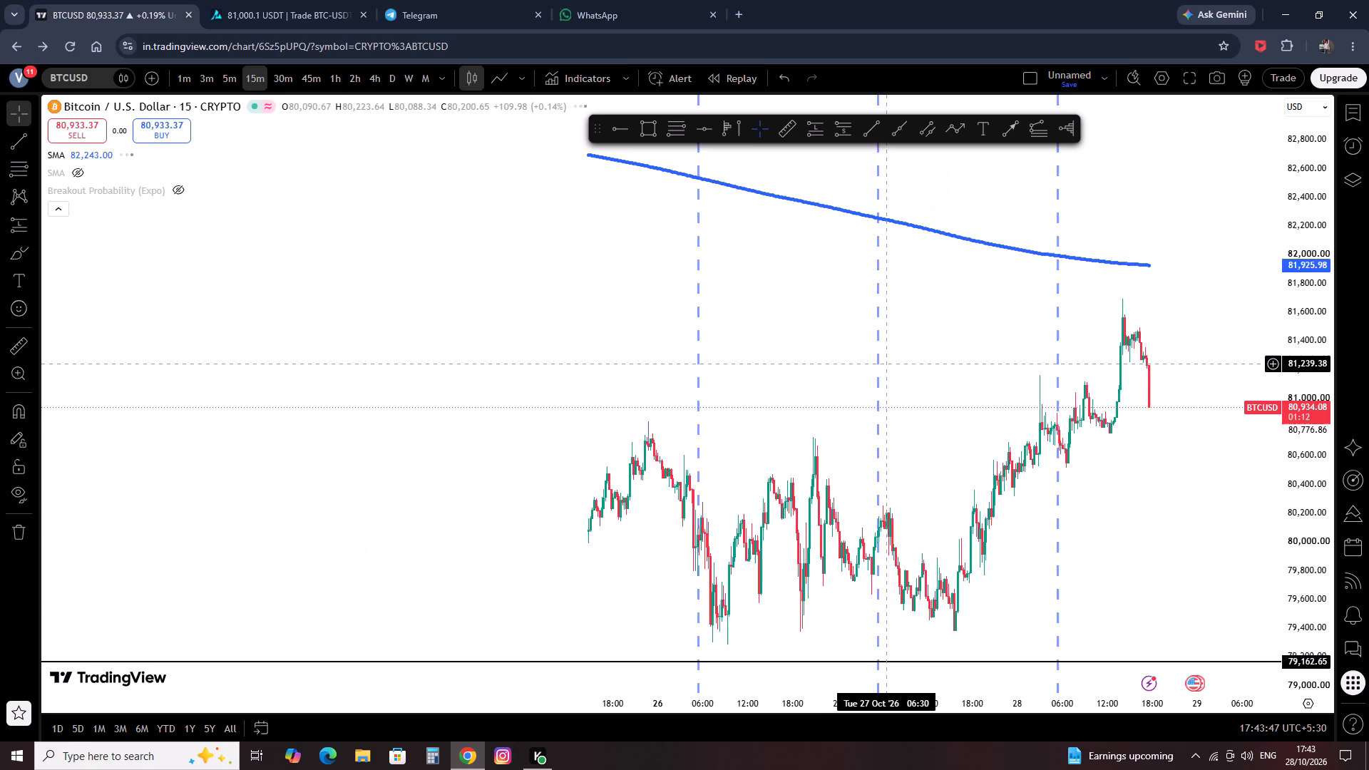
scroll(886, 364, up, 12)
scroll(882, 365, down, 4)
scroll(434, 218, down, 4)
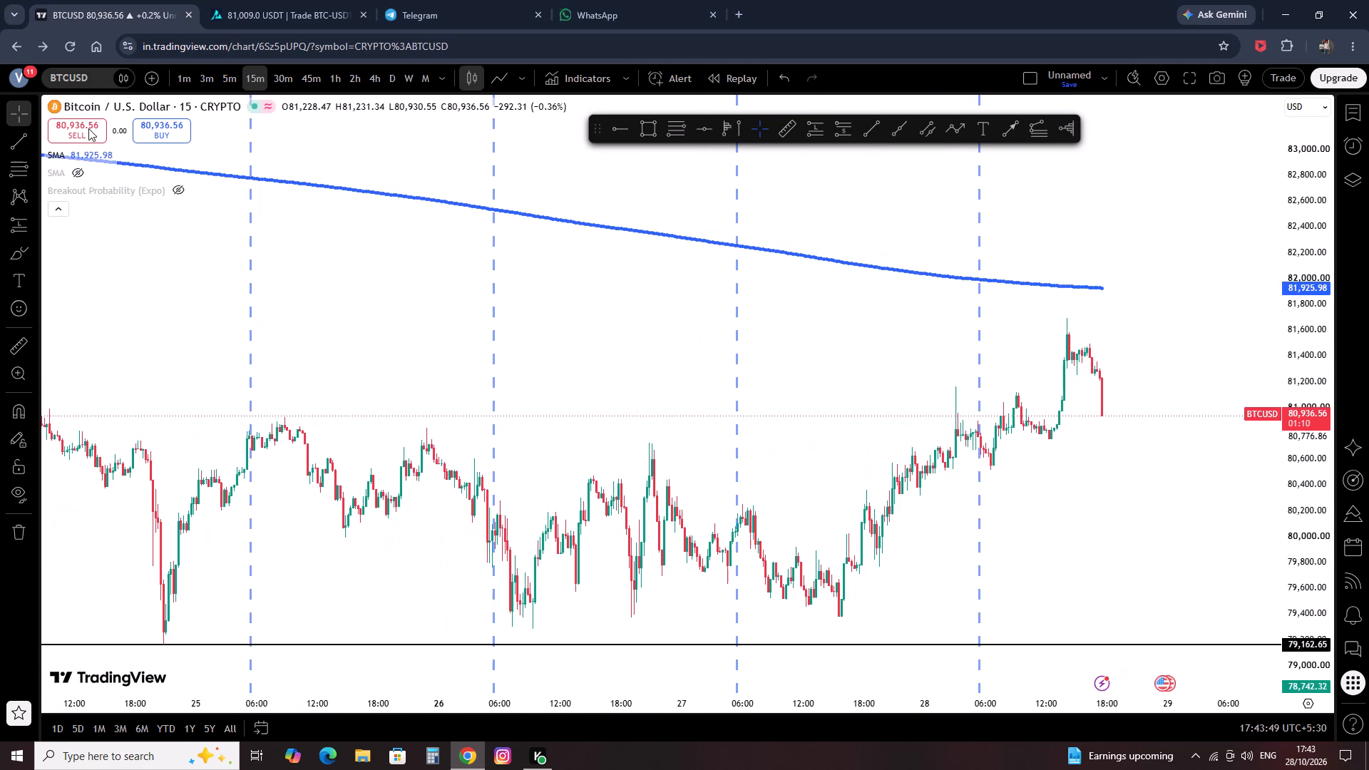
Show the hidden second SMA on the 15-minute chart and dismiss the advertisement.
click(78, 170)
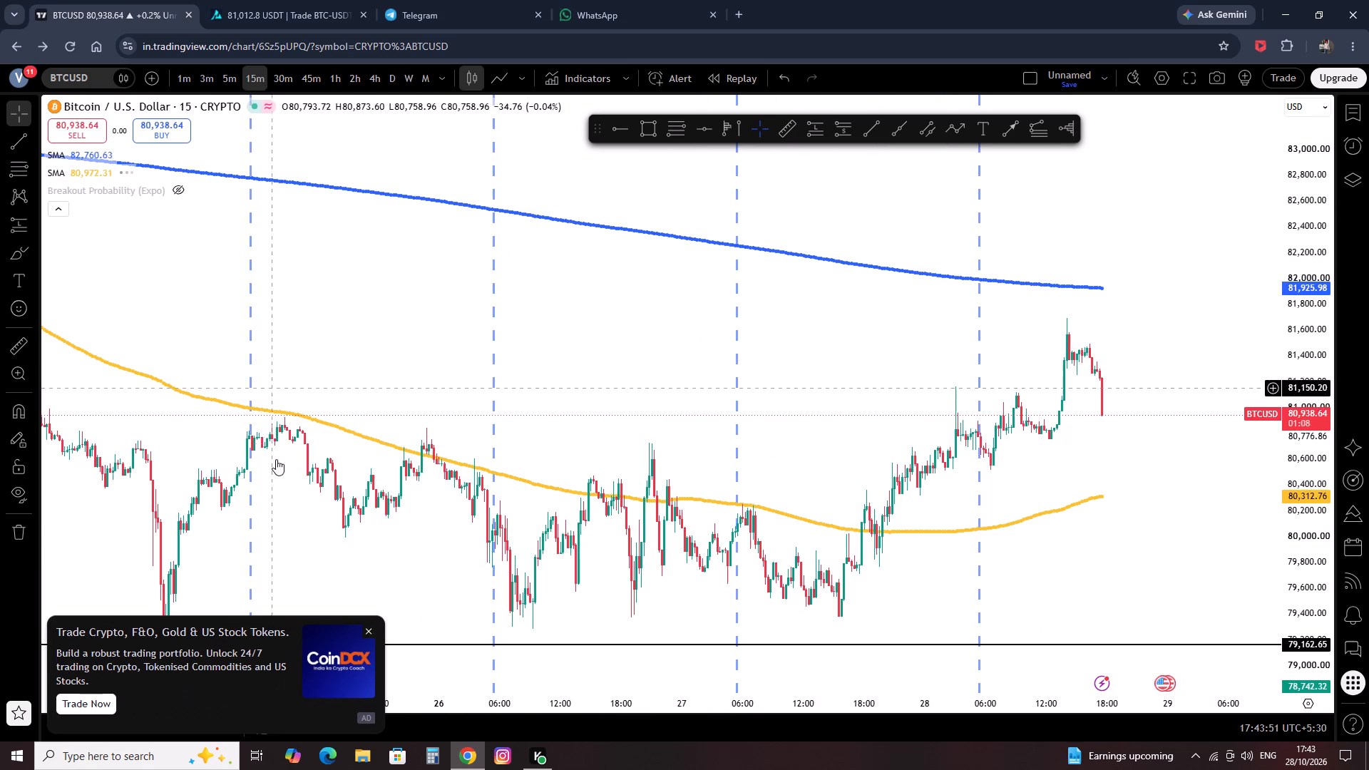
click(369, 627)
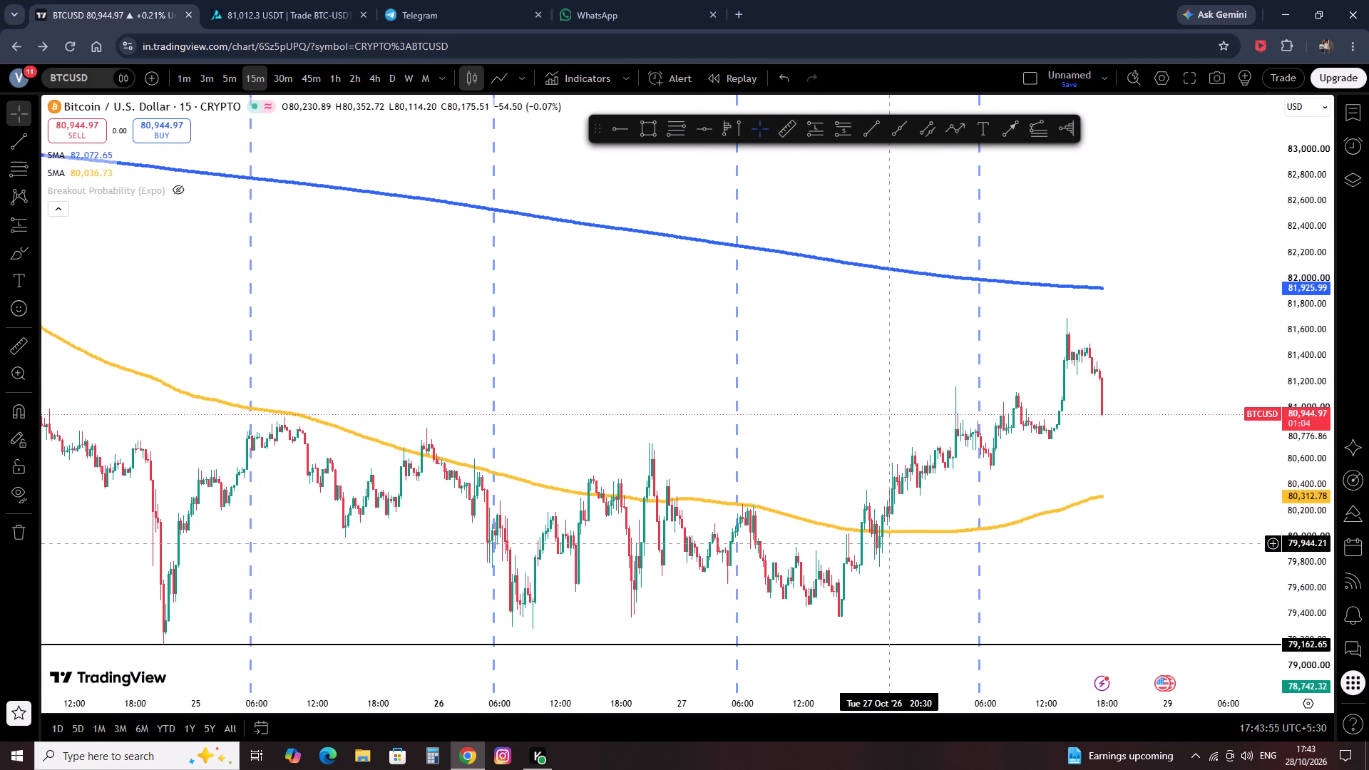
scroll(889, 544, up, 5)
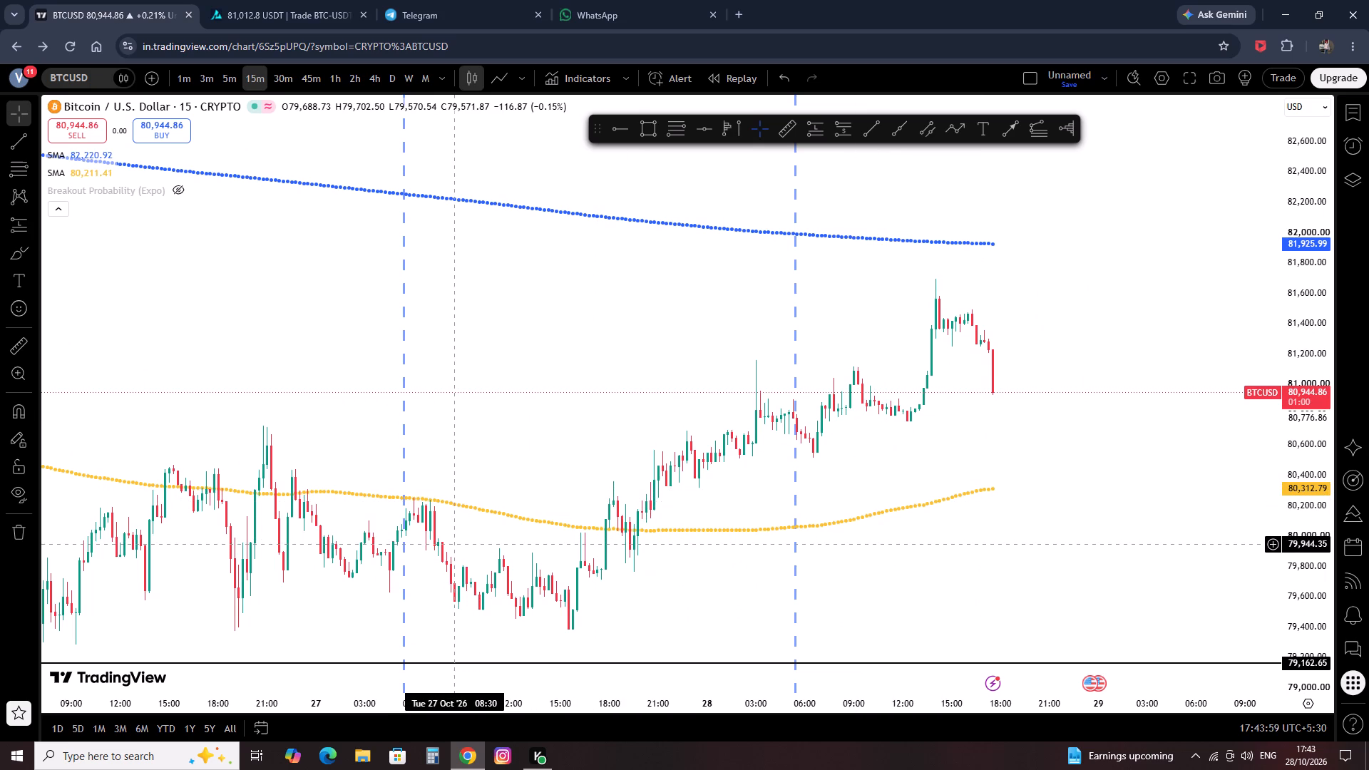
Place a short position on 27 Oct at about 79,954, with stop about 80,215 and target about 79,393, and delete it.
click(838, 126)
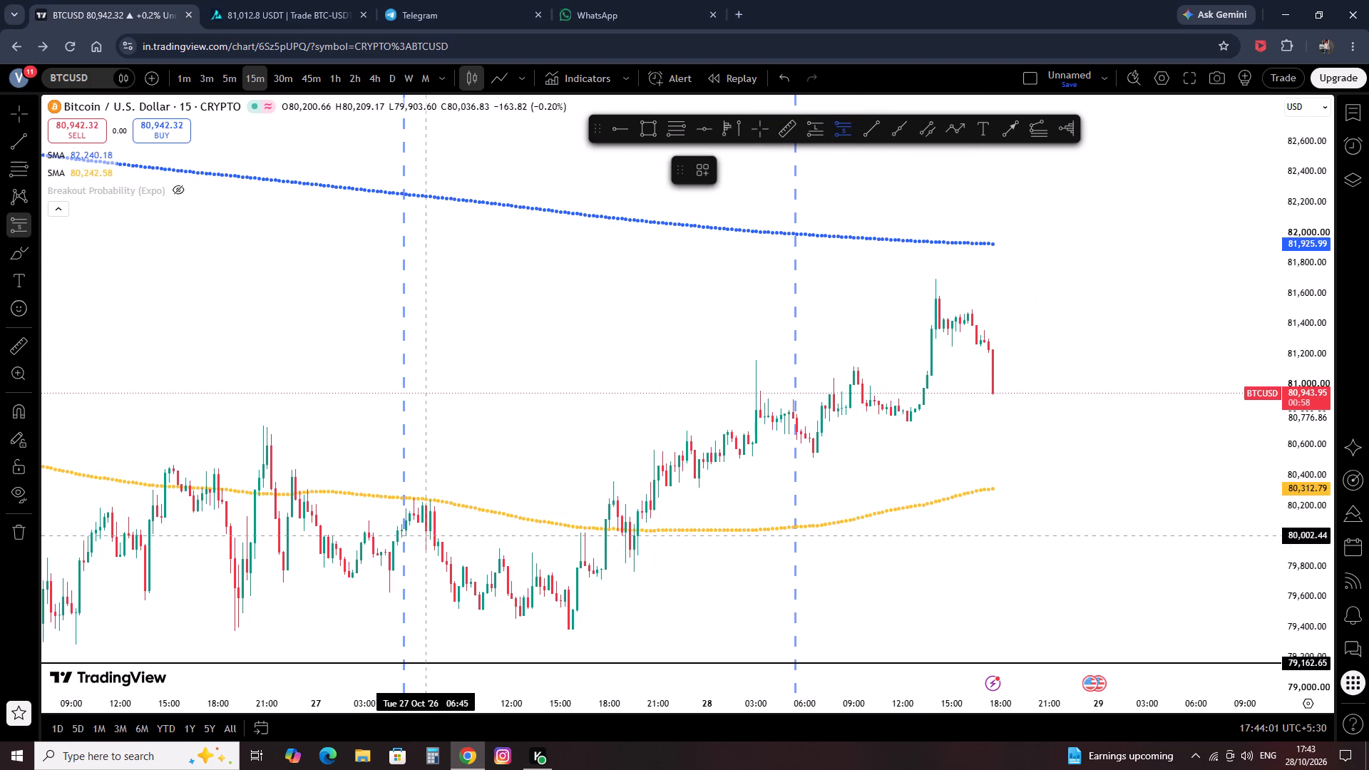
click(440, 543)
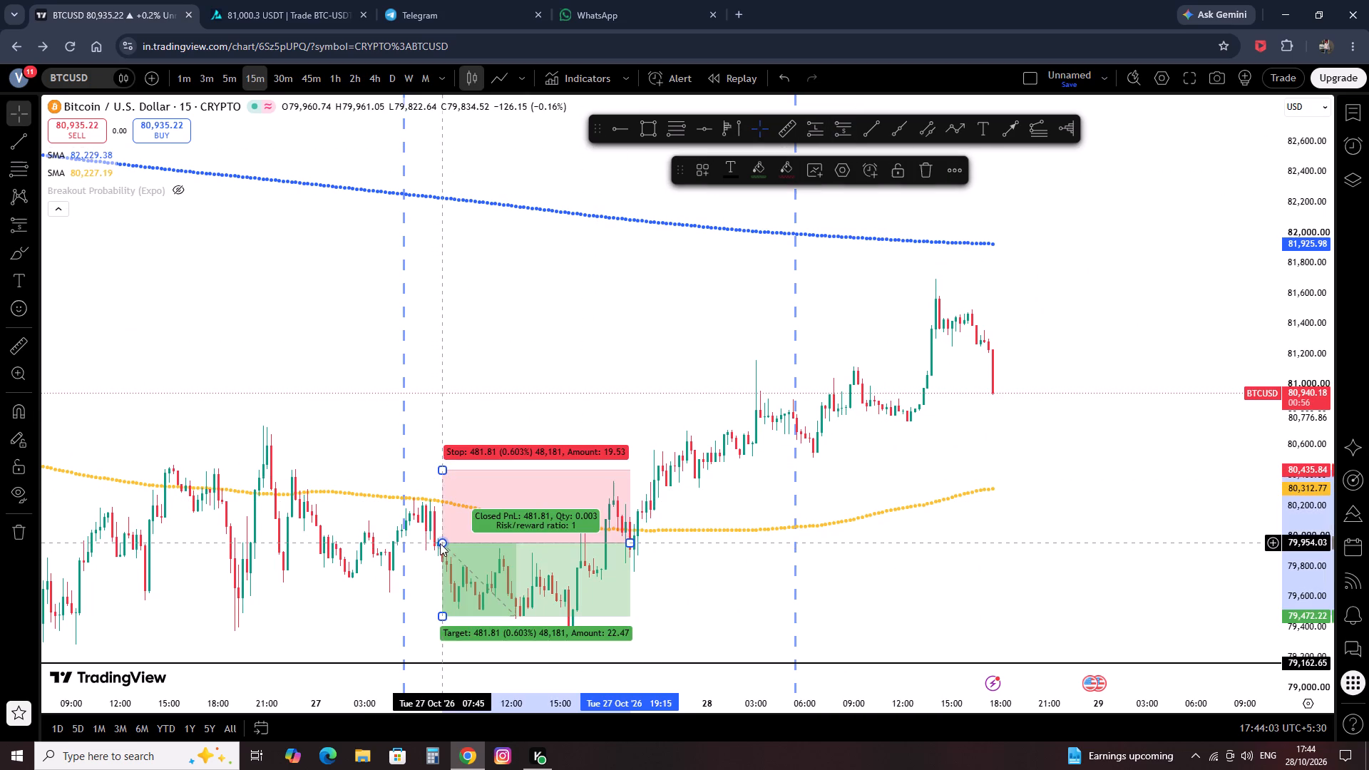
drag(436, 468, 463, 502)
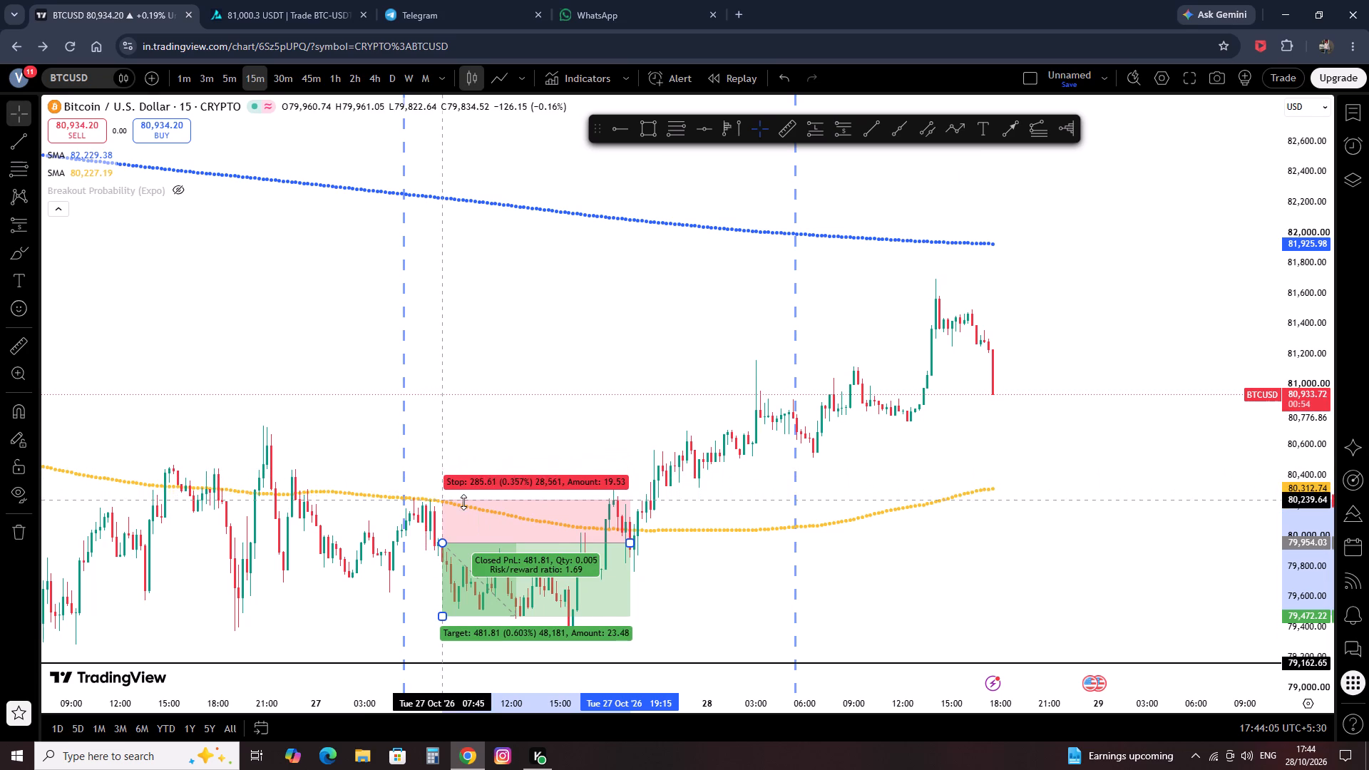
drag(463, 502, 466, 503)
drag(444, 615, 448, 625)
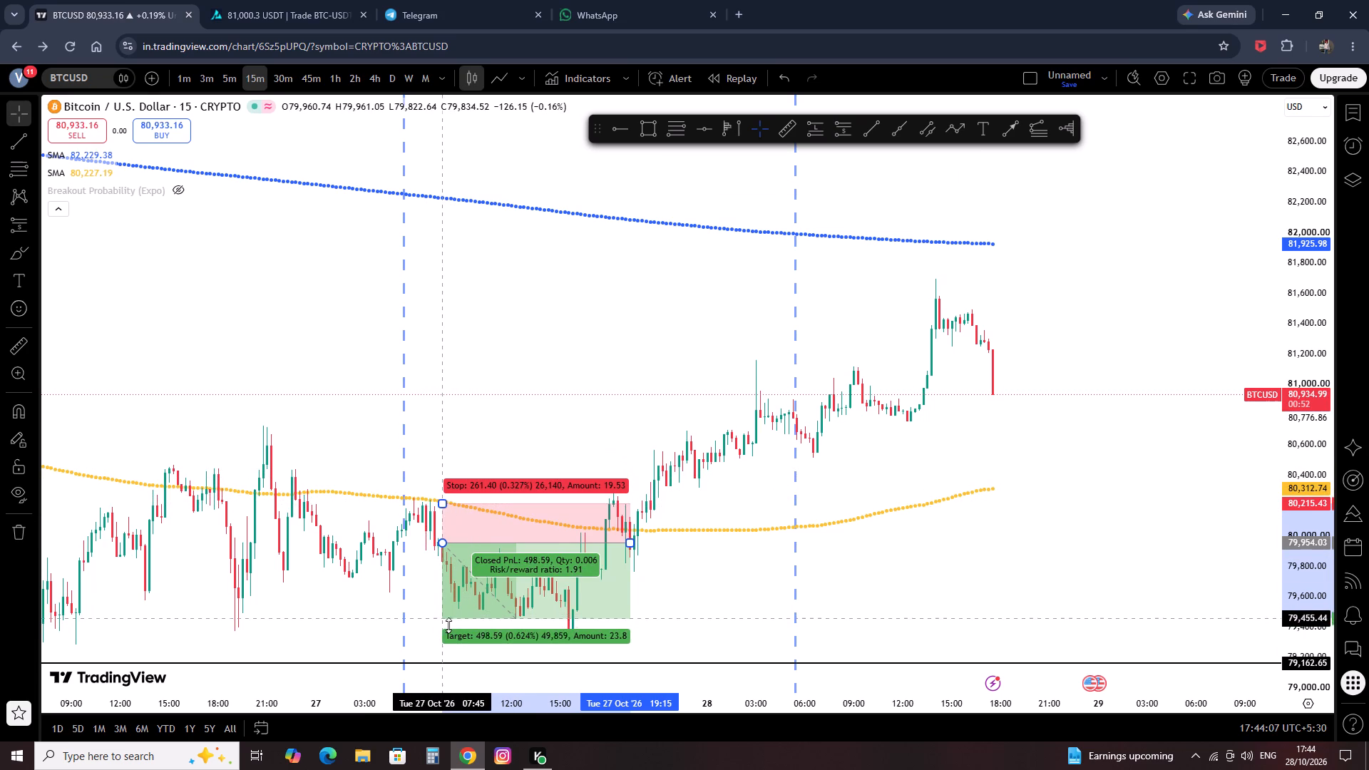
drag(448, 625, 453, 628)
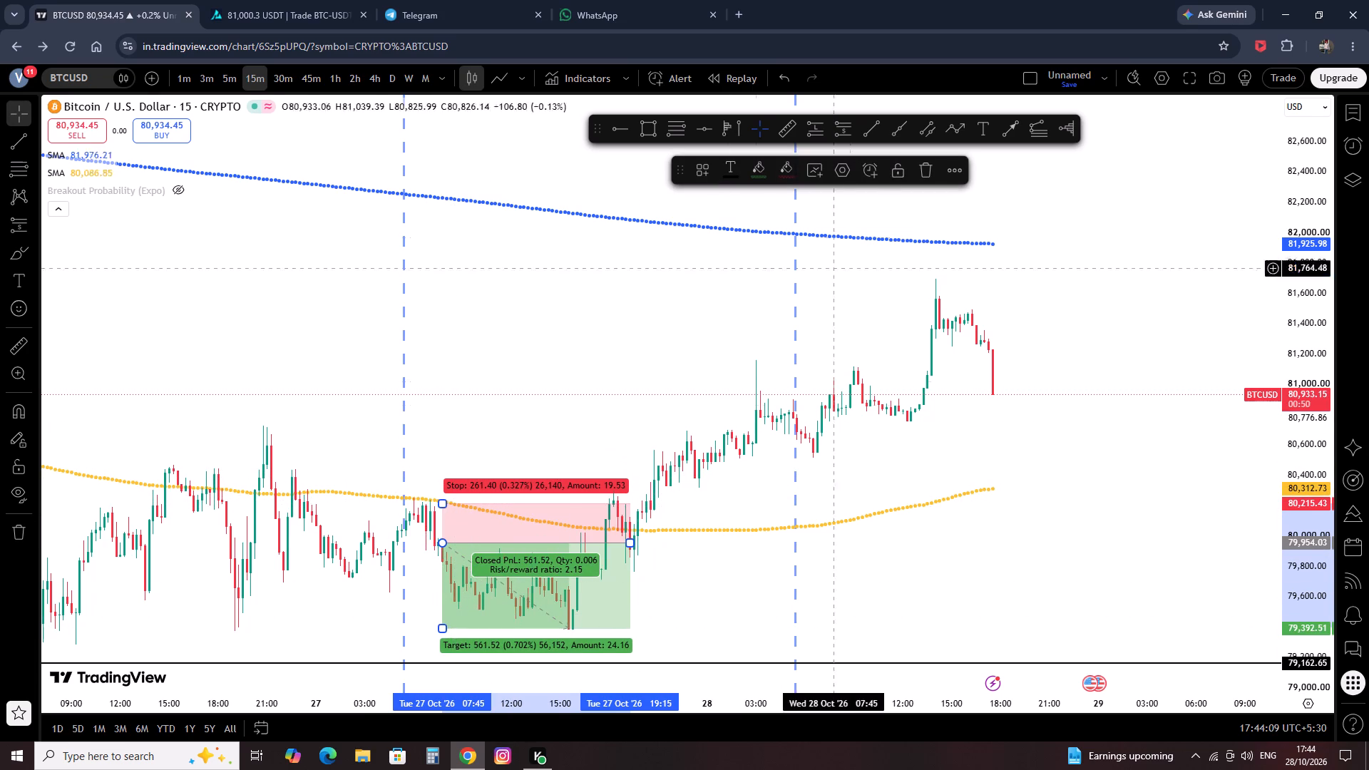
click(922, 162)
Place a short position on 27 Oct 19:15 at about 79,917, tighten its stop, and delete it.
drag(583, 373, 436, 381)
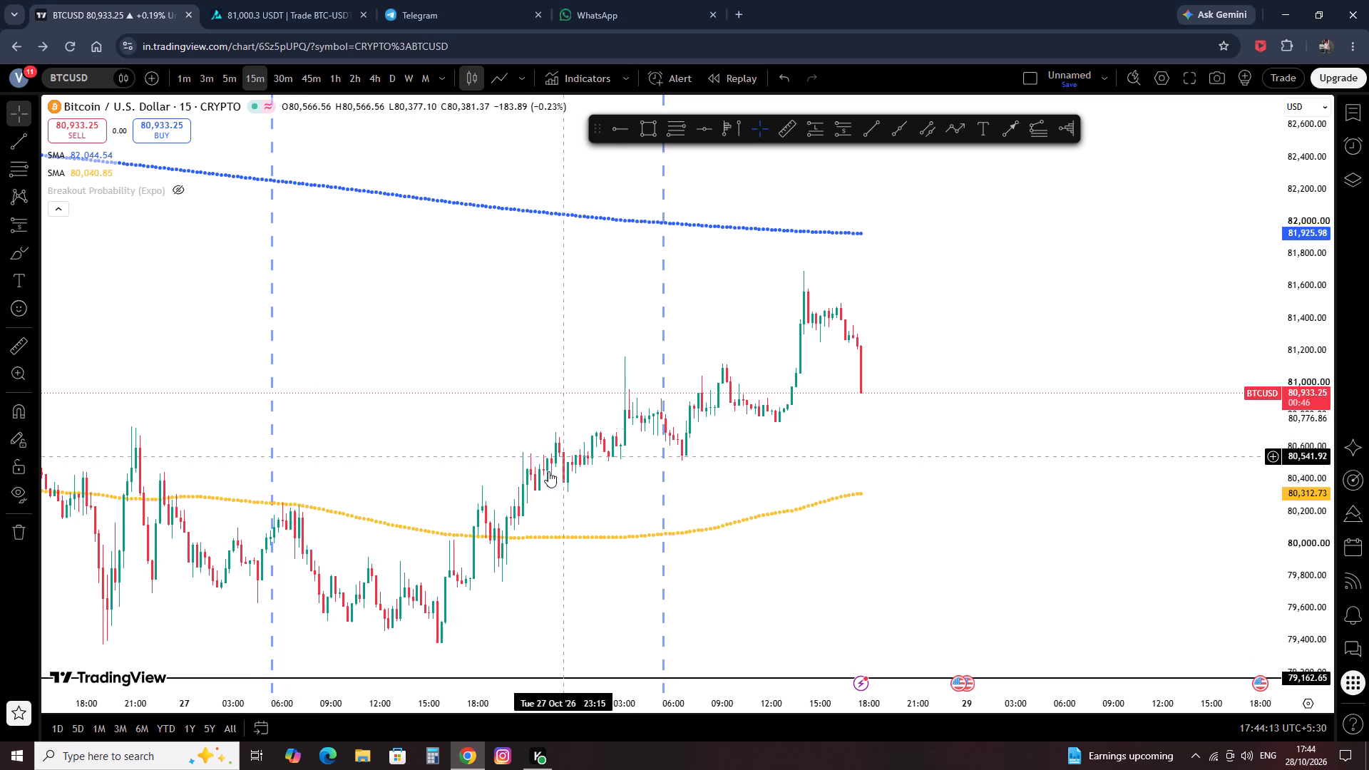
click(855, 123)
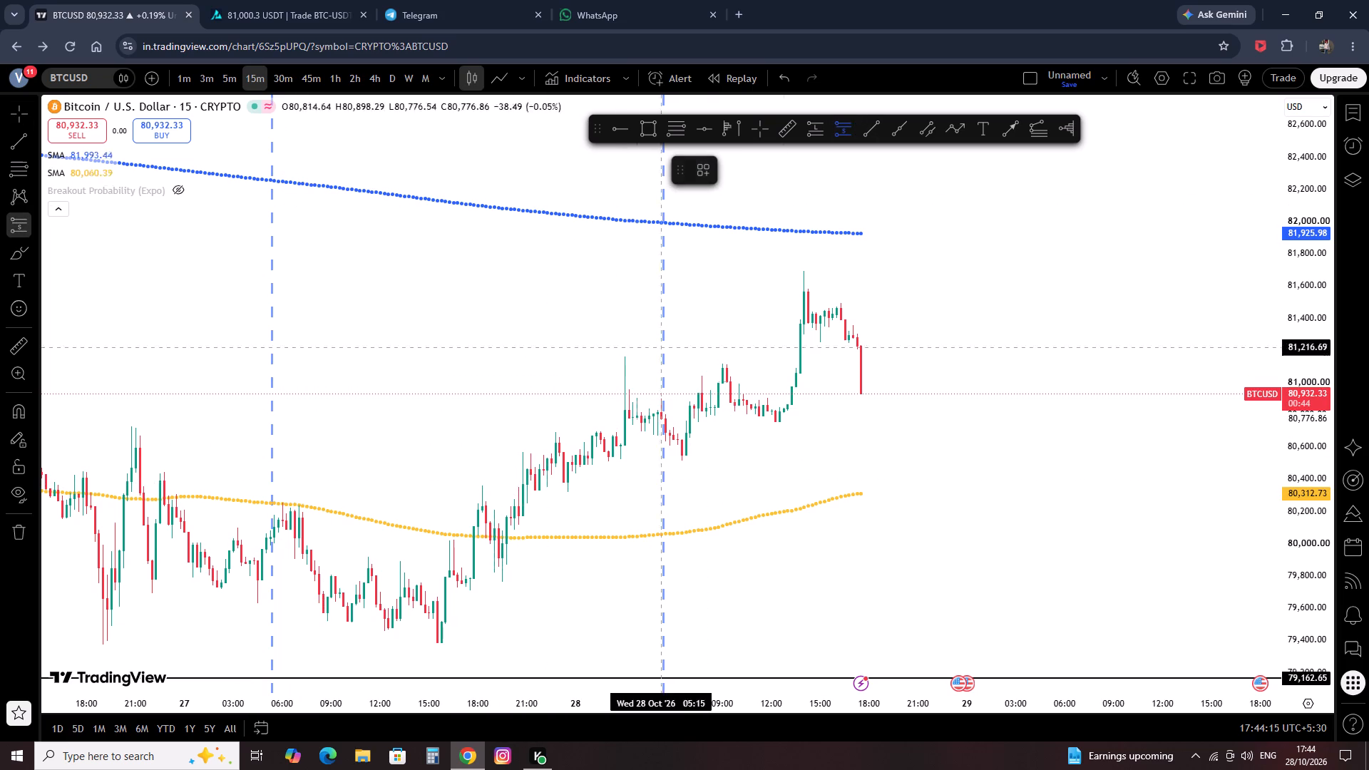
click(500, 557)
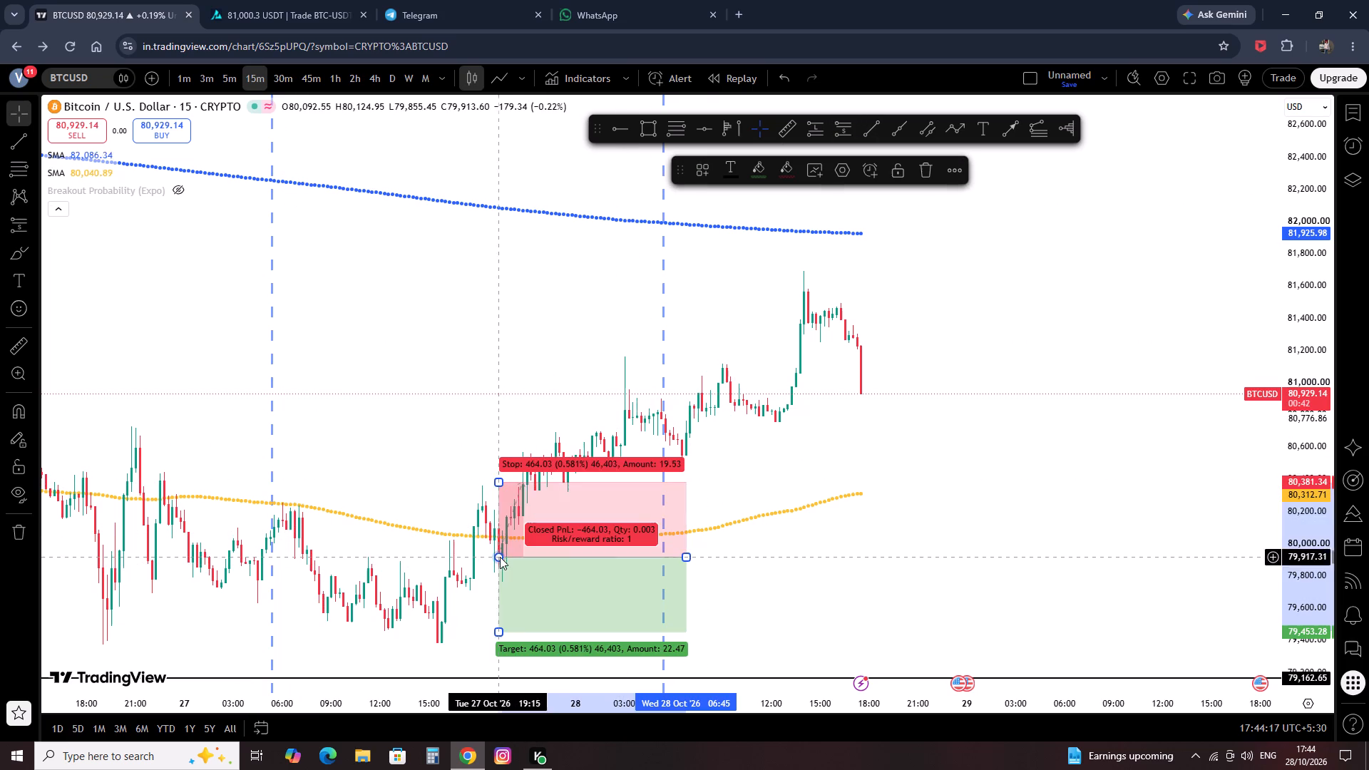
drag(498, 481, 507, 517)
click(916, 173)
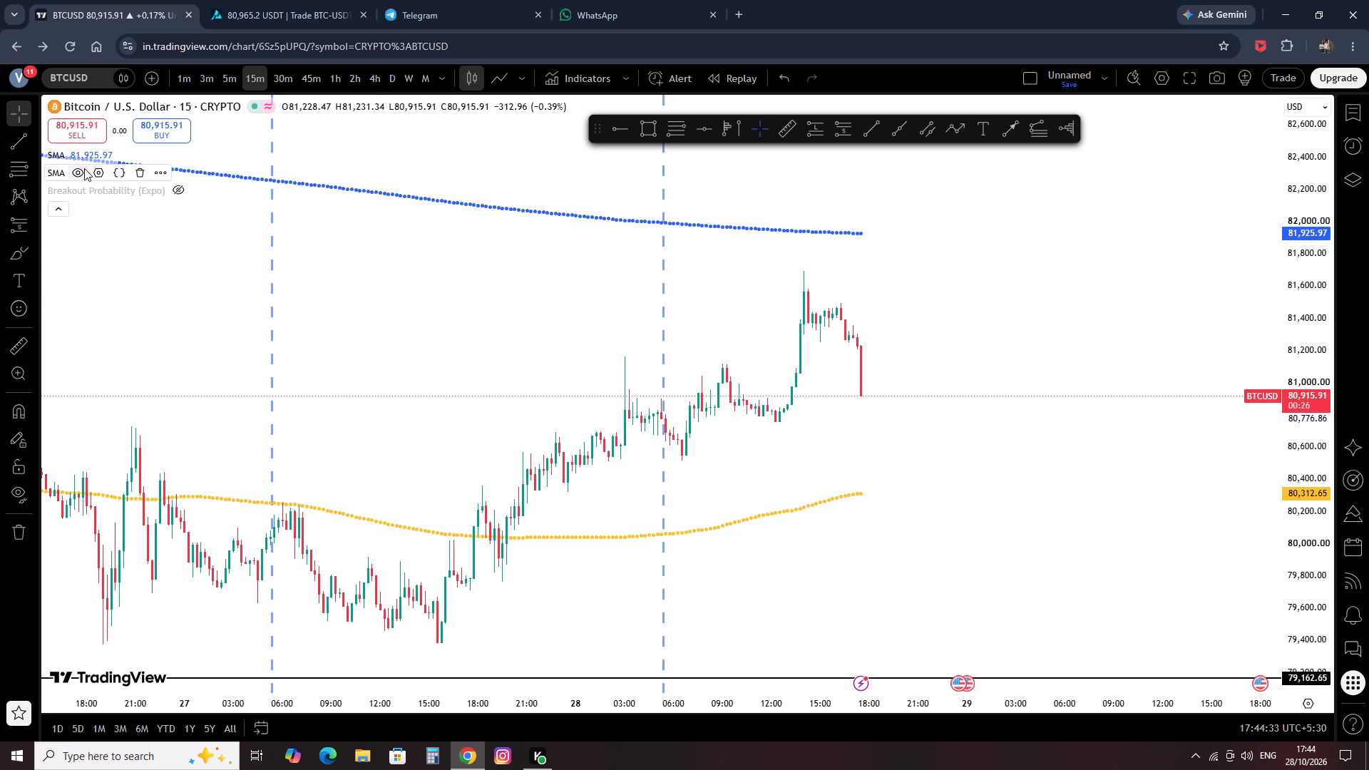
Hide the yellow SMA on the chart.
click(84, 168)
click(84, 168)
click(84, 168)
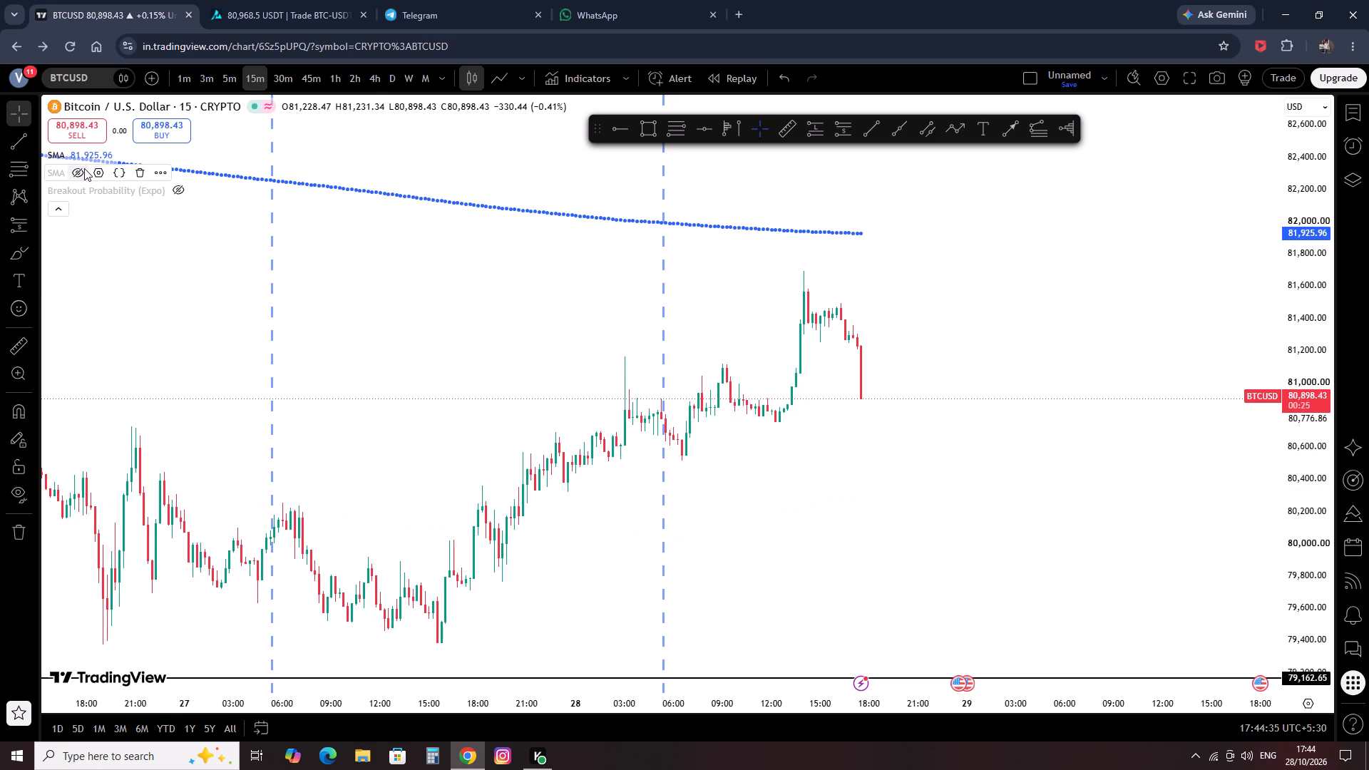
Examine how the 15-minute candles from 20 to 22 October interact with the blue SMA.
scroll(128, 294, down, 5)
scroll(181, 320, down, 7)
drag(199, 356, 992, 414)
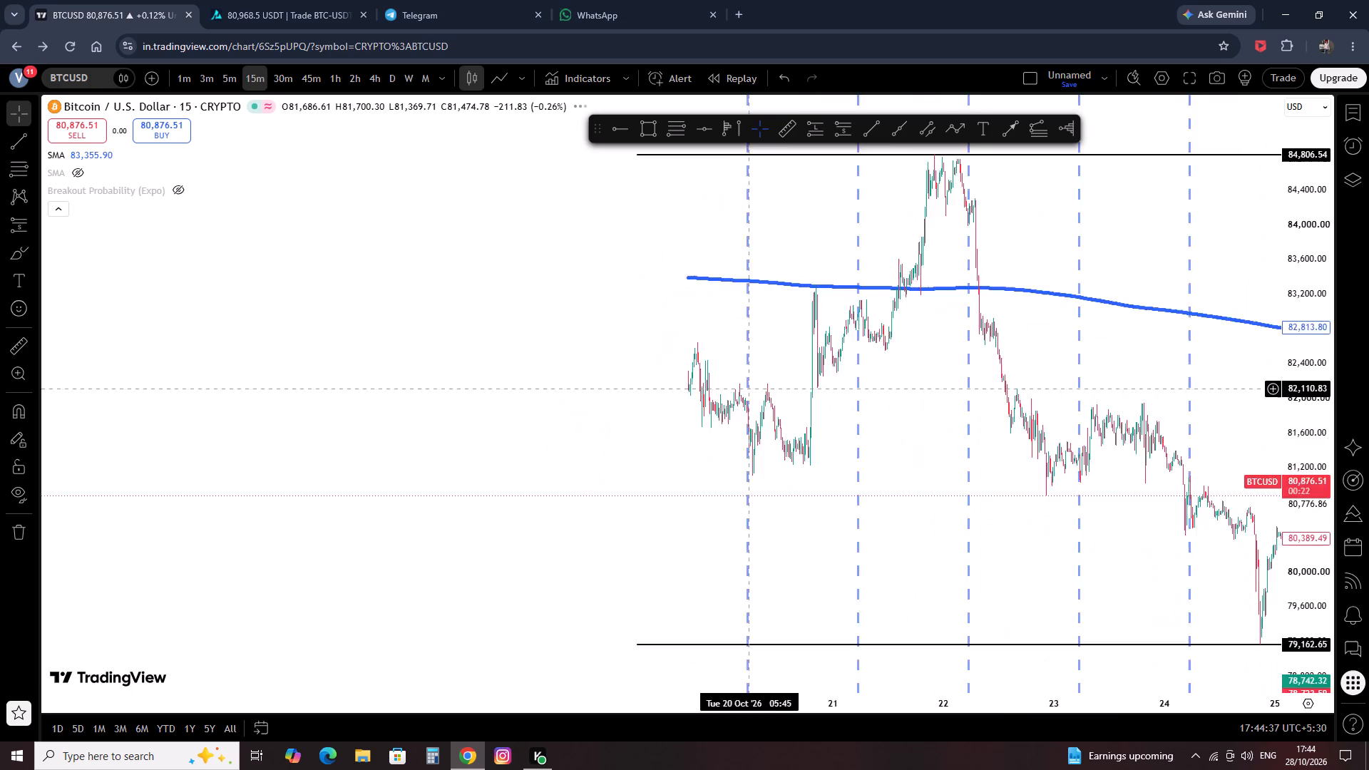
click(1076, 424)
scroll(1074, 417, up, 15)
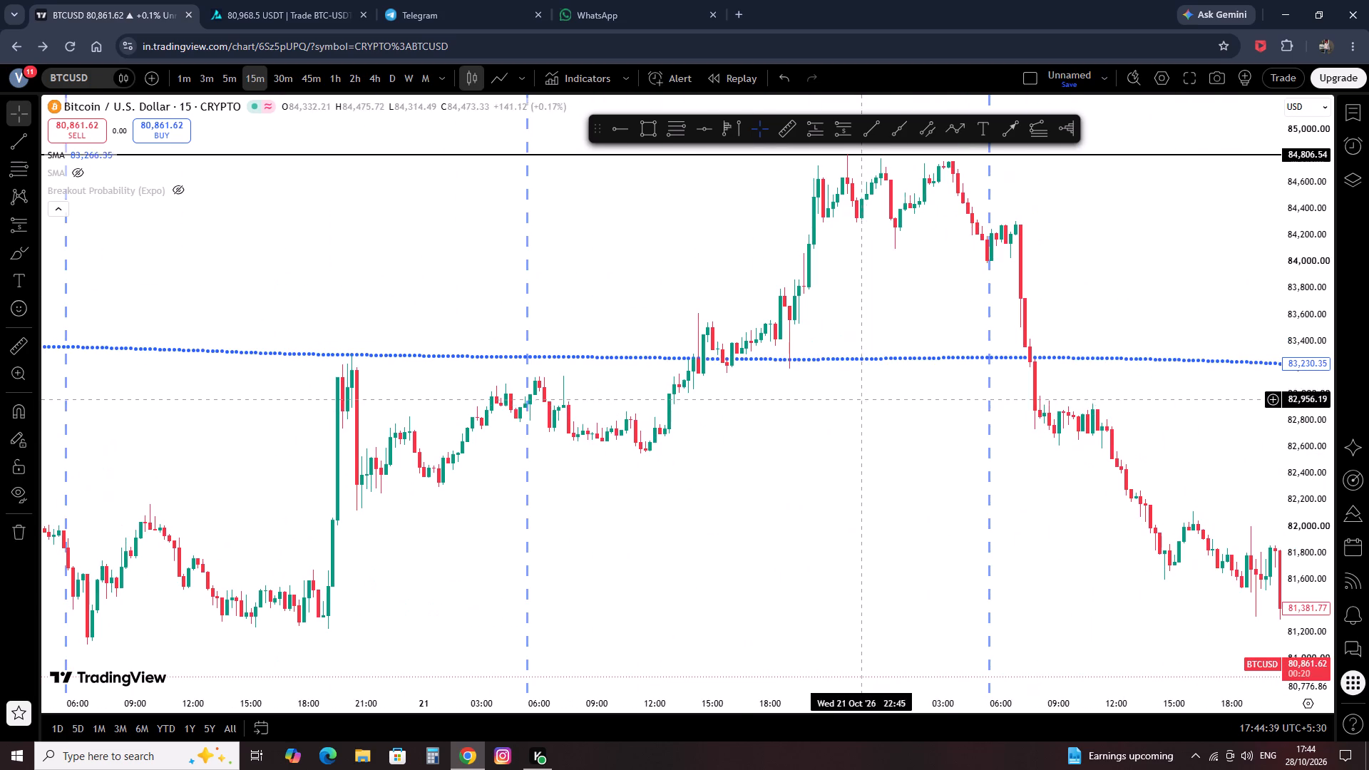
scroll(861, 400, up, 3)
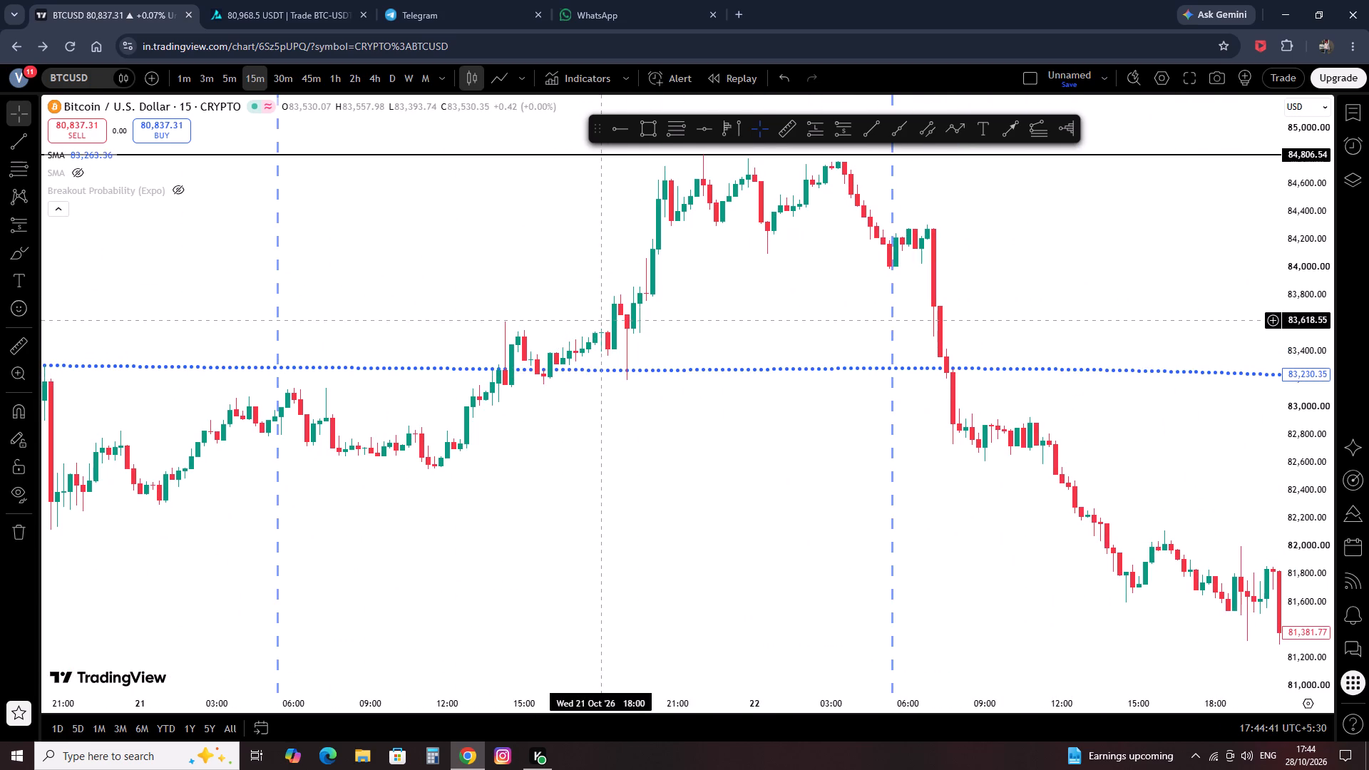
drag(422, 278, 563, 301)
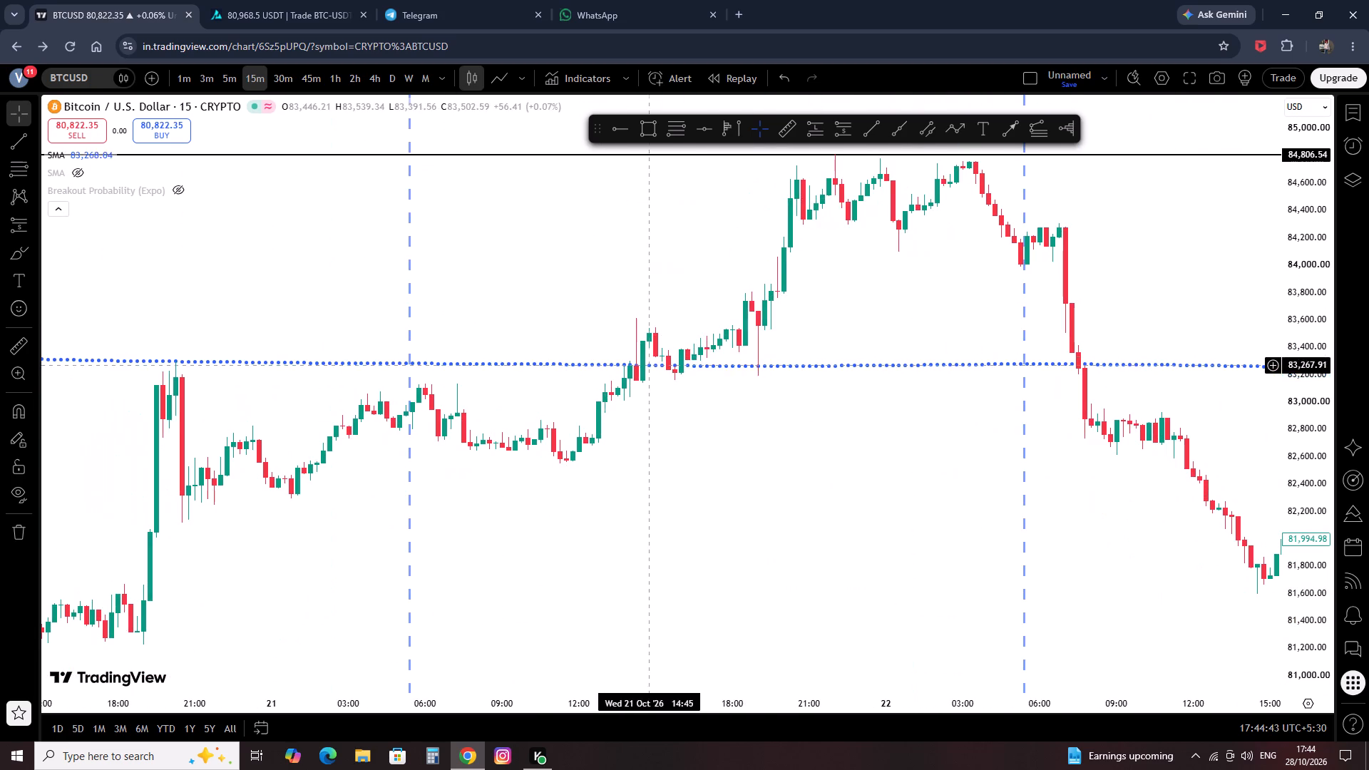
drag(458, 295, 768, 285)
drag(487, 294, 699, 319)
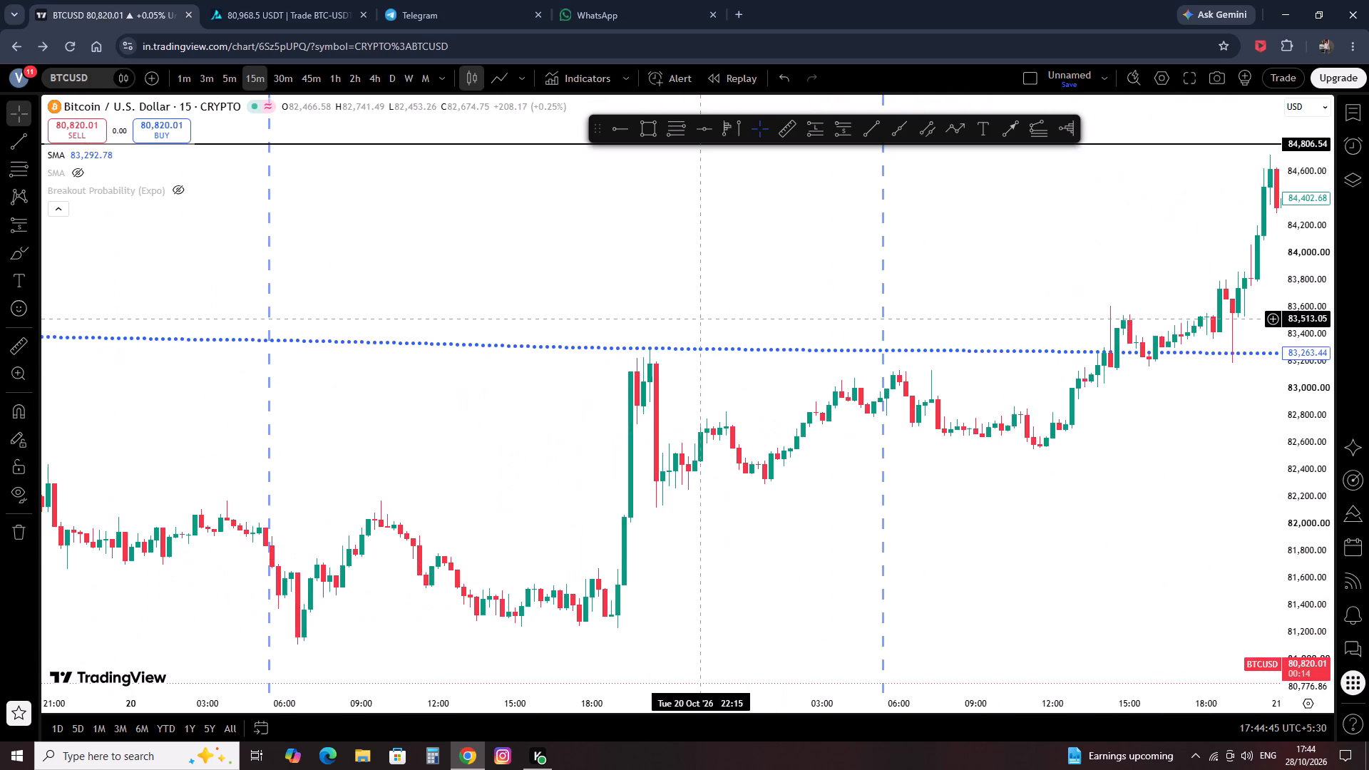
scroll(699, 319, up, 5)
drag(352, 289, 670, 343)
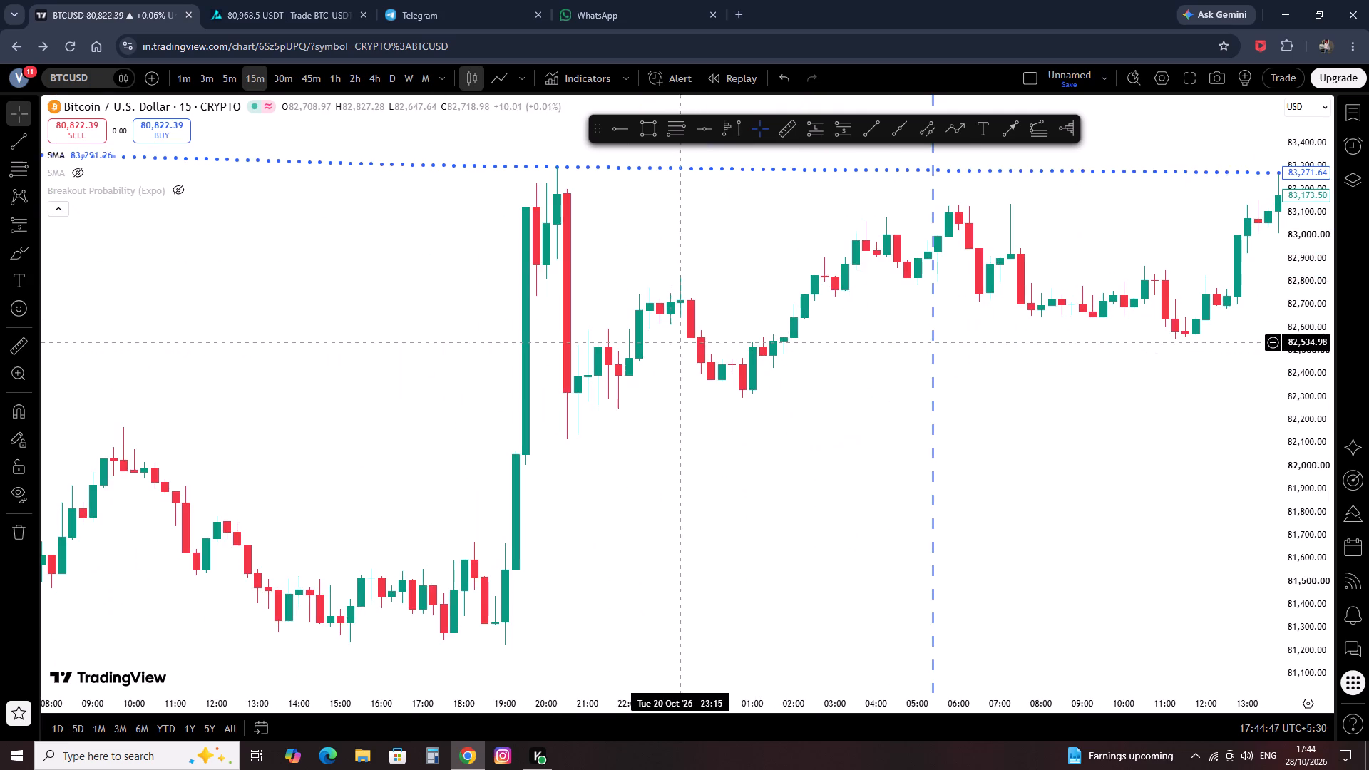
Examine the 15-minute price reactions at the blue SMA from 11 to 17 October.
scroll(677, 342, down, 18)
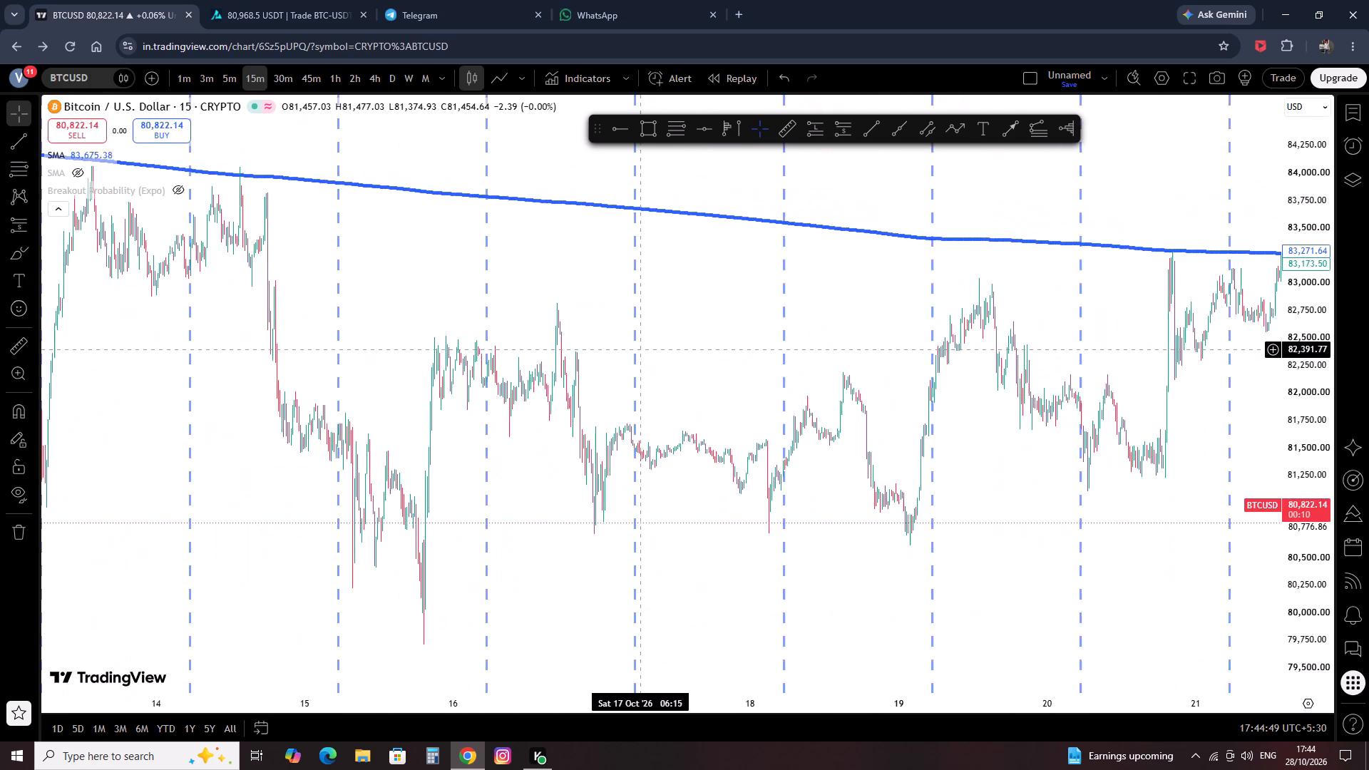
scroll(637, 354, down, 5)
drag(433, 286, 757, 359)
scroll(759, 359, up, 7)
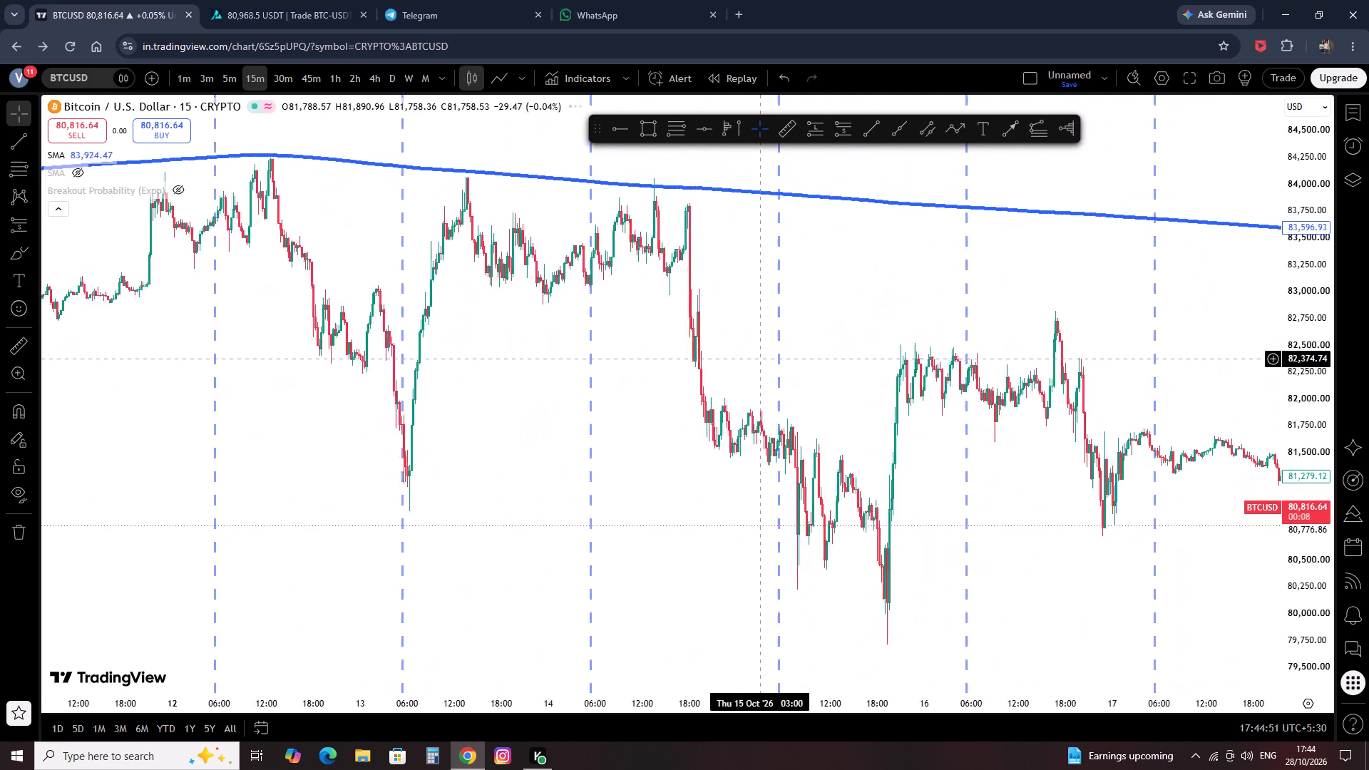
scroll(759, 359, up, 2)
drag(316, 312, 829, 386)
scroll(868, 385, up, 9)
drag(393, 320, 610, 390)
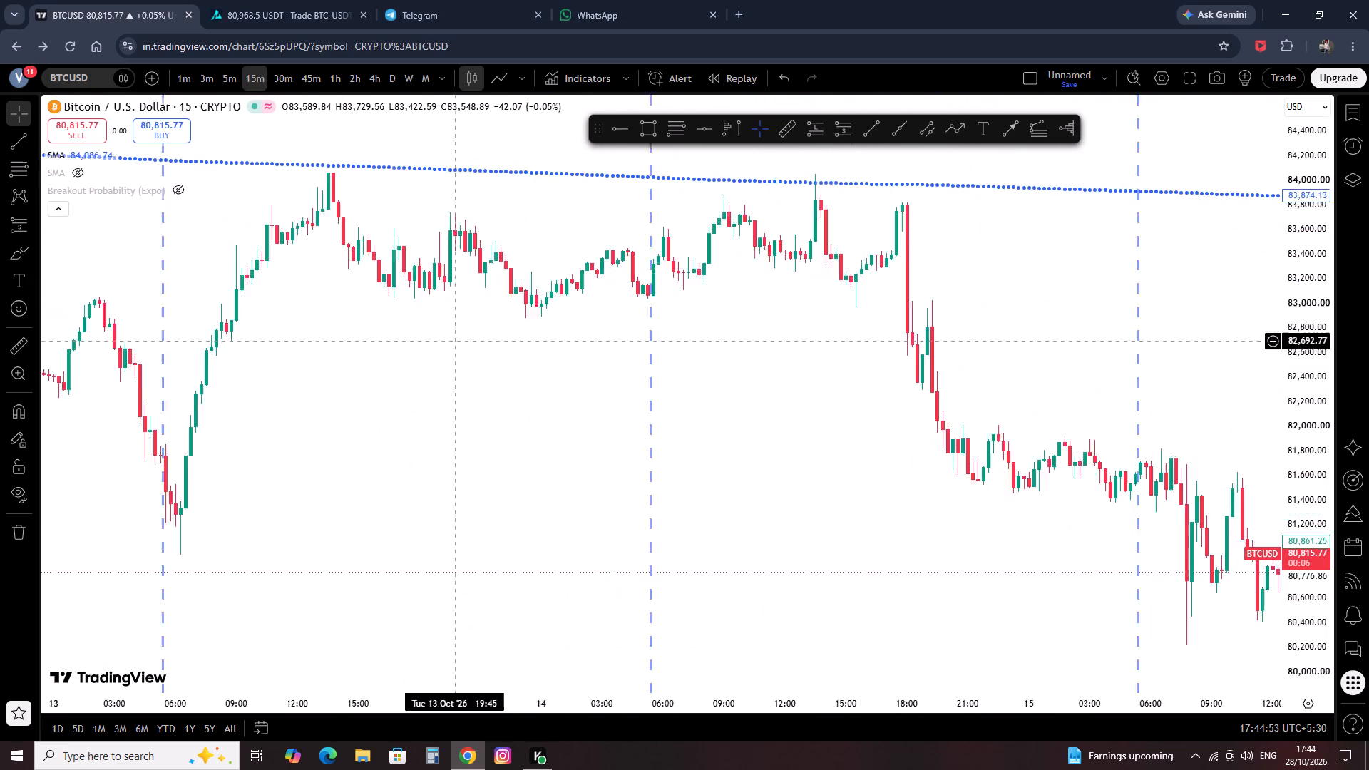
drag(610, 390, 1044, 485)
drag(496, 321, 1025, 344)
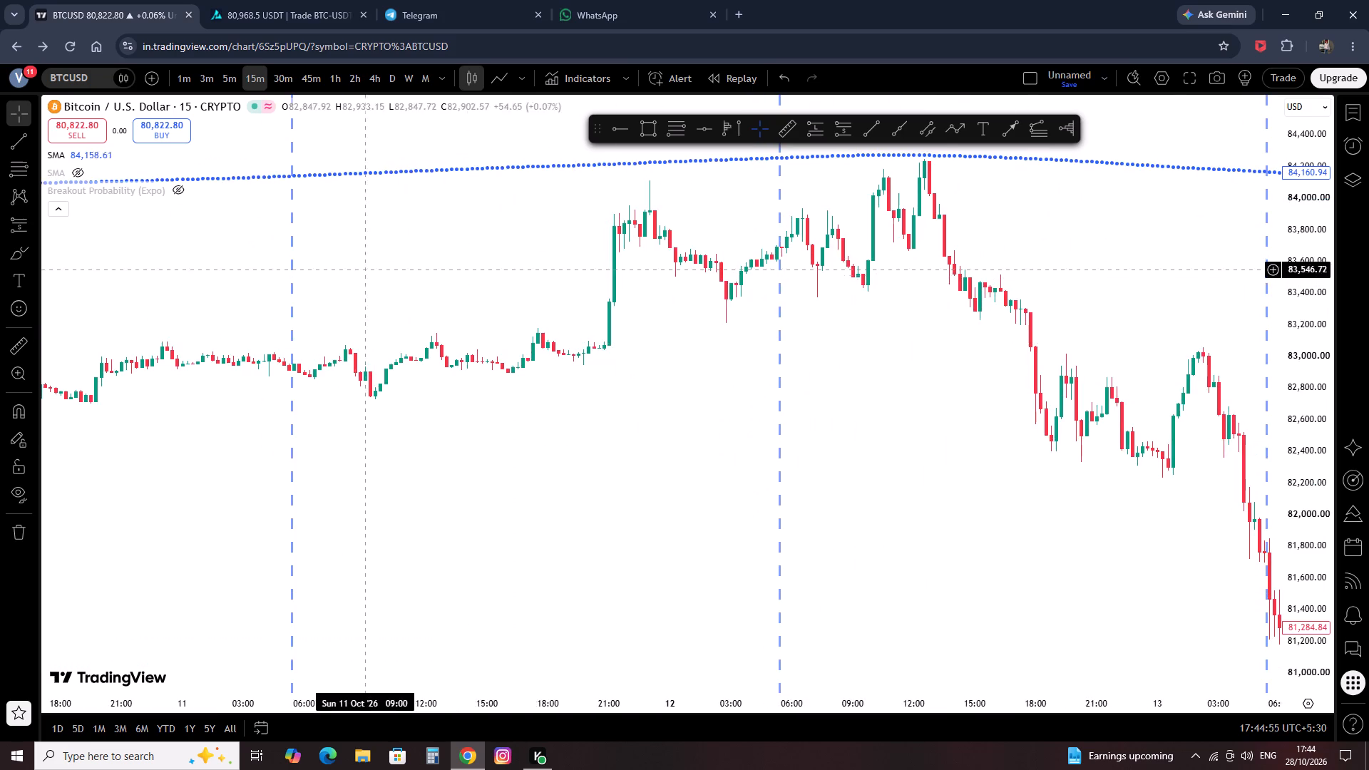
Examine the 15-minute price action around the blue SMA from 6 to 12 October.
drag(356, 271, 1054, 279)
drag(399, 270, 1040, 231)
scroll(893, 232, down, 6)
drag(350, 322, 398, 344)
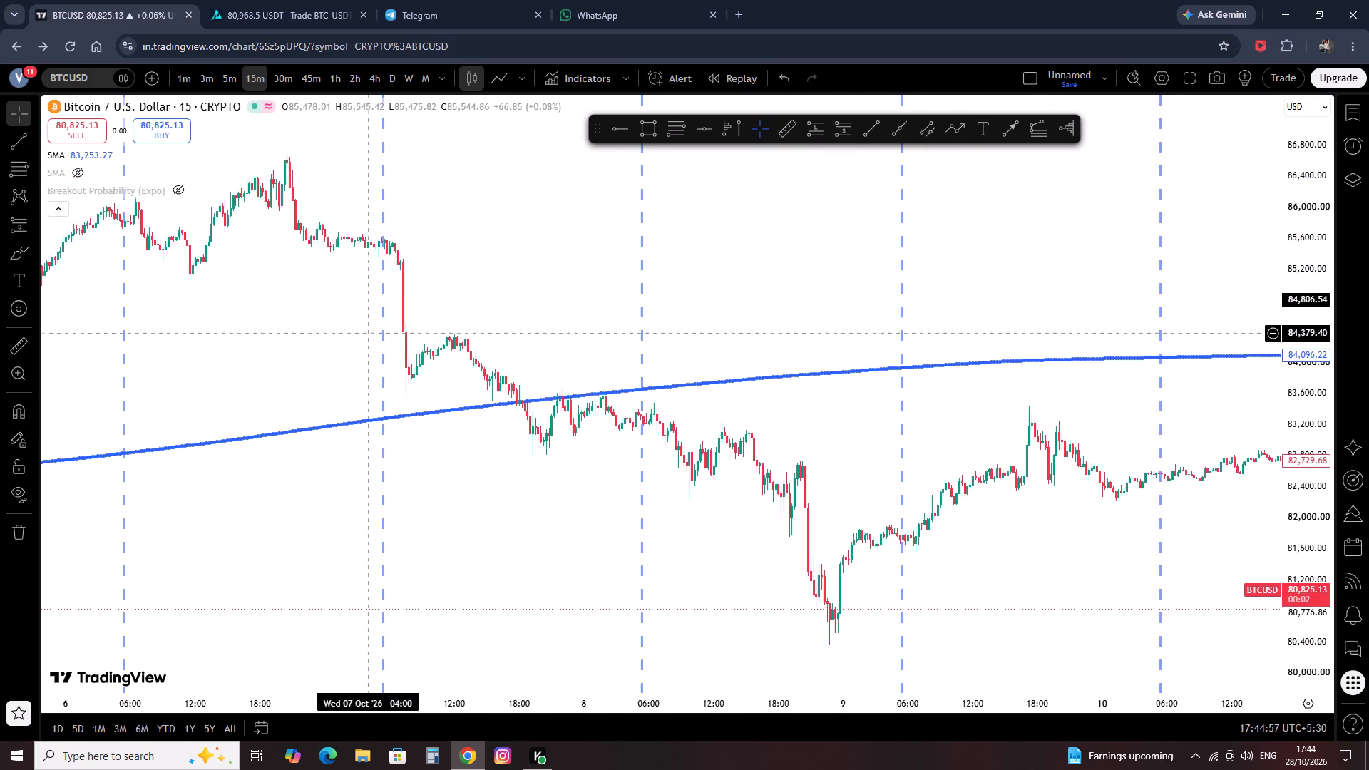
drag(398, 344, 896, 381)
scroll(898, 381, up, 13)
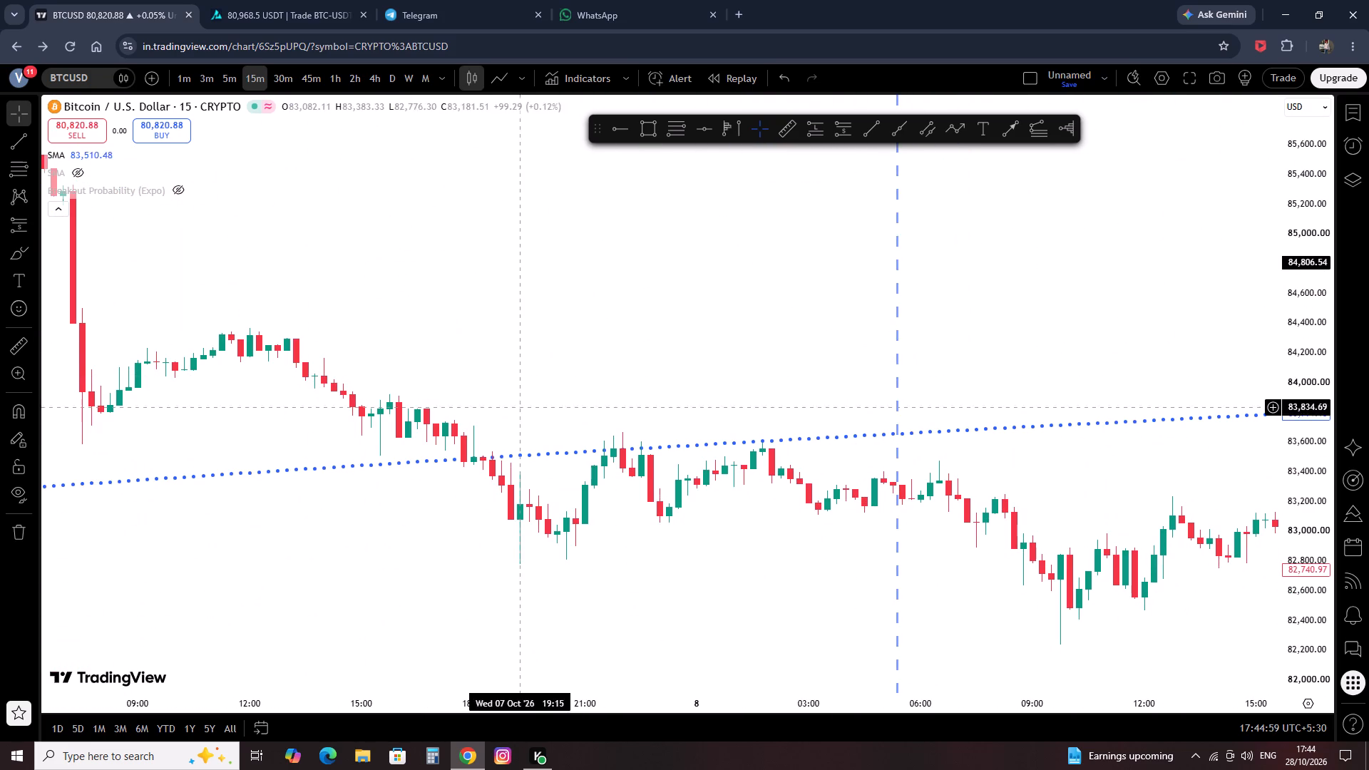
scroll(729, 478, down, 4)
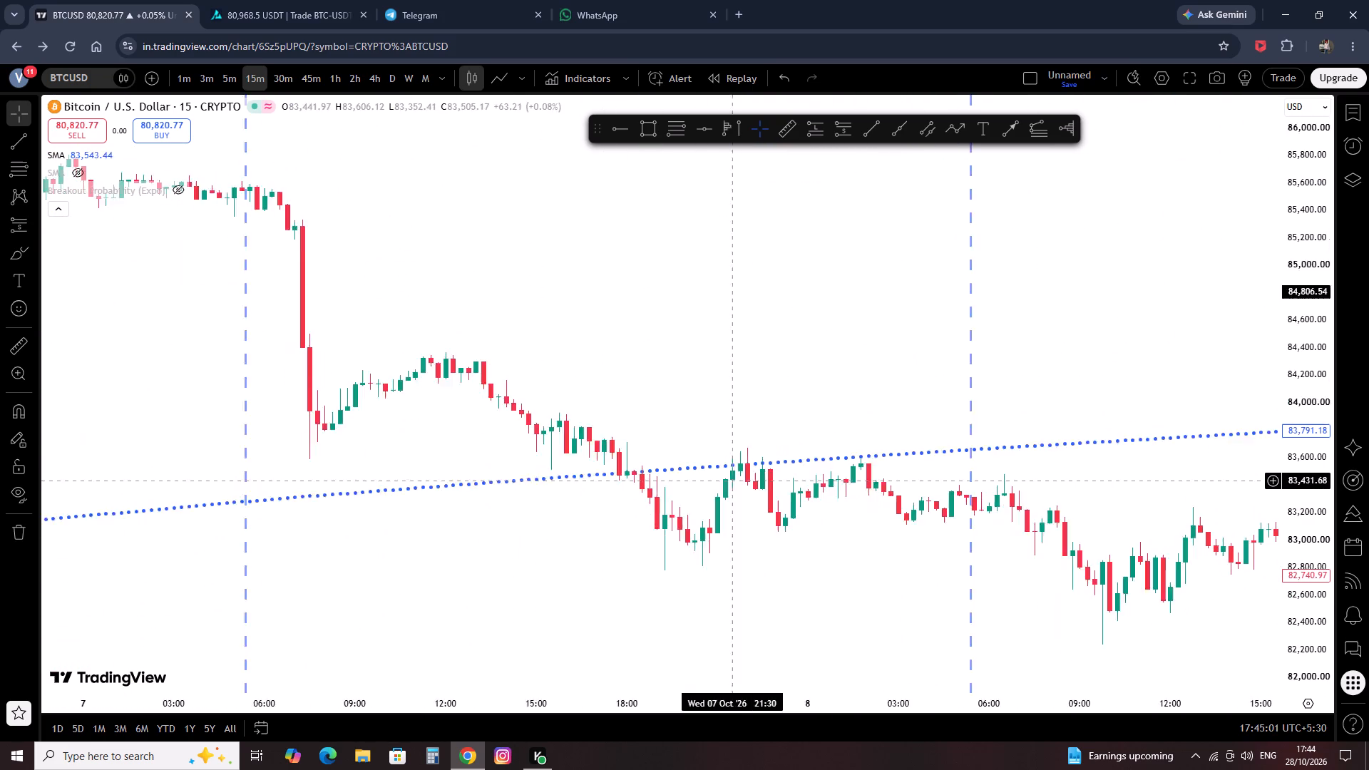
scroll(749, 477, down, 2)
scroll(857, 416, down, 6)
drag(979, 407, 66, 344)
drag(629, 302, 521, 302)
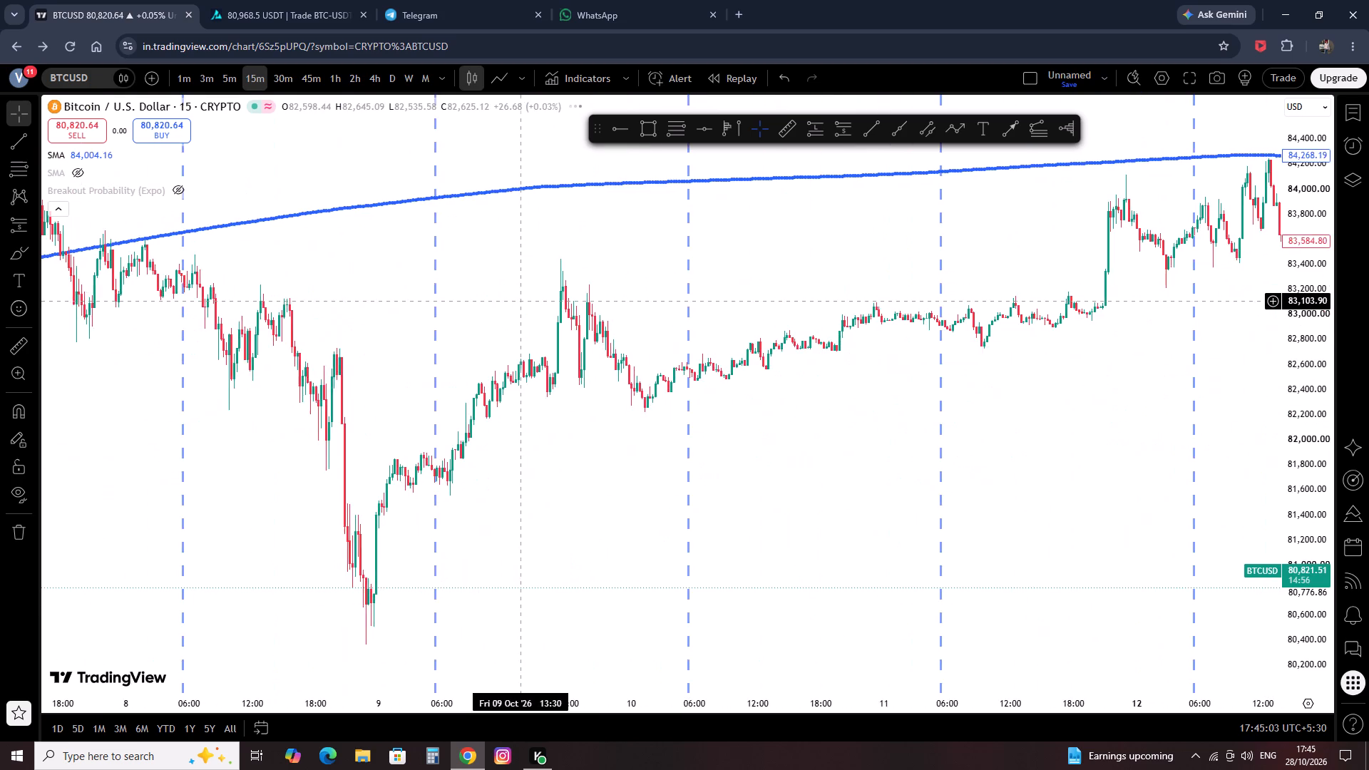
drag(521, 302, 115, 289)
Set the BTCUSD chart interval to 5 minutes.
right_click(517, 247)
click(545, 269)
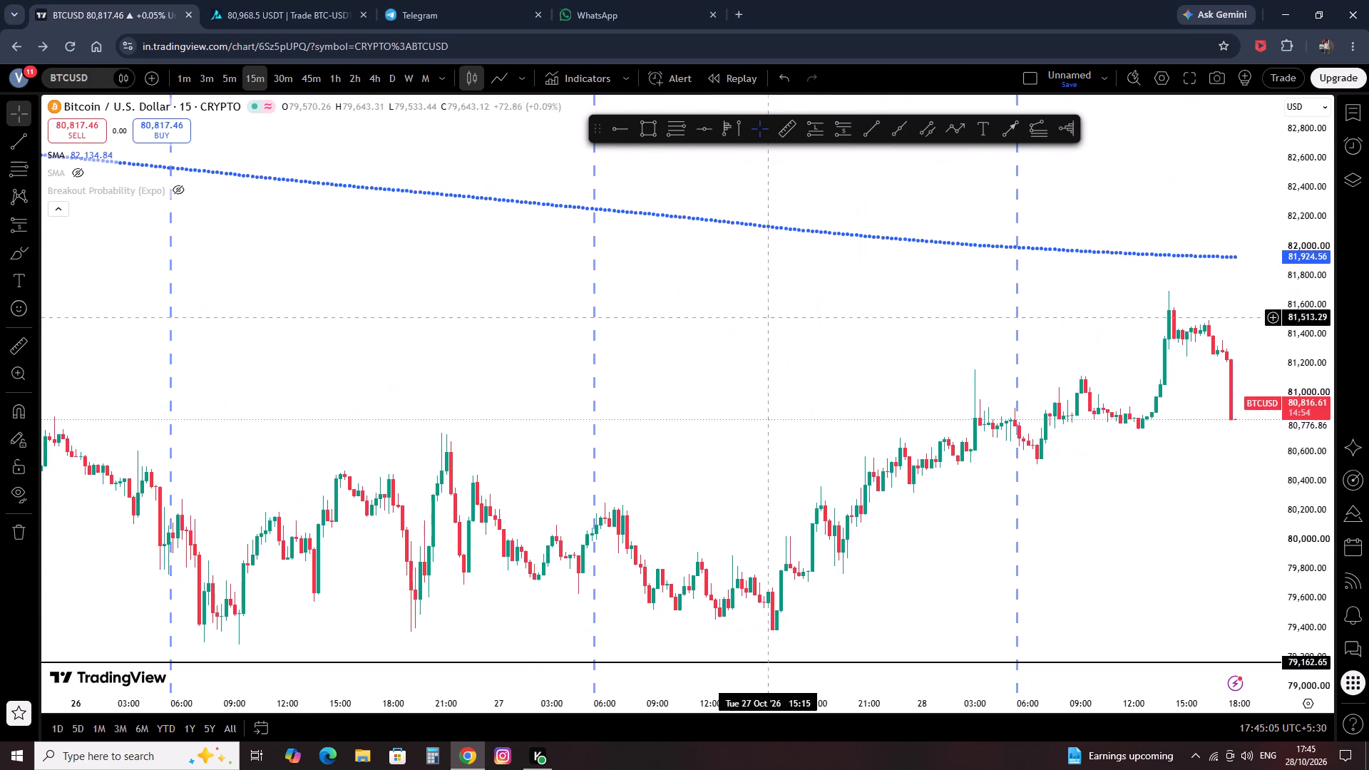
scroll(981, 371, up, 4)
scroll(970, 361, down, 3)
click(220, 77)
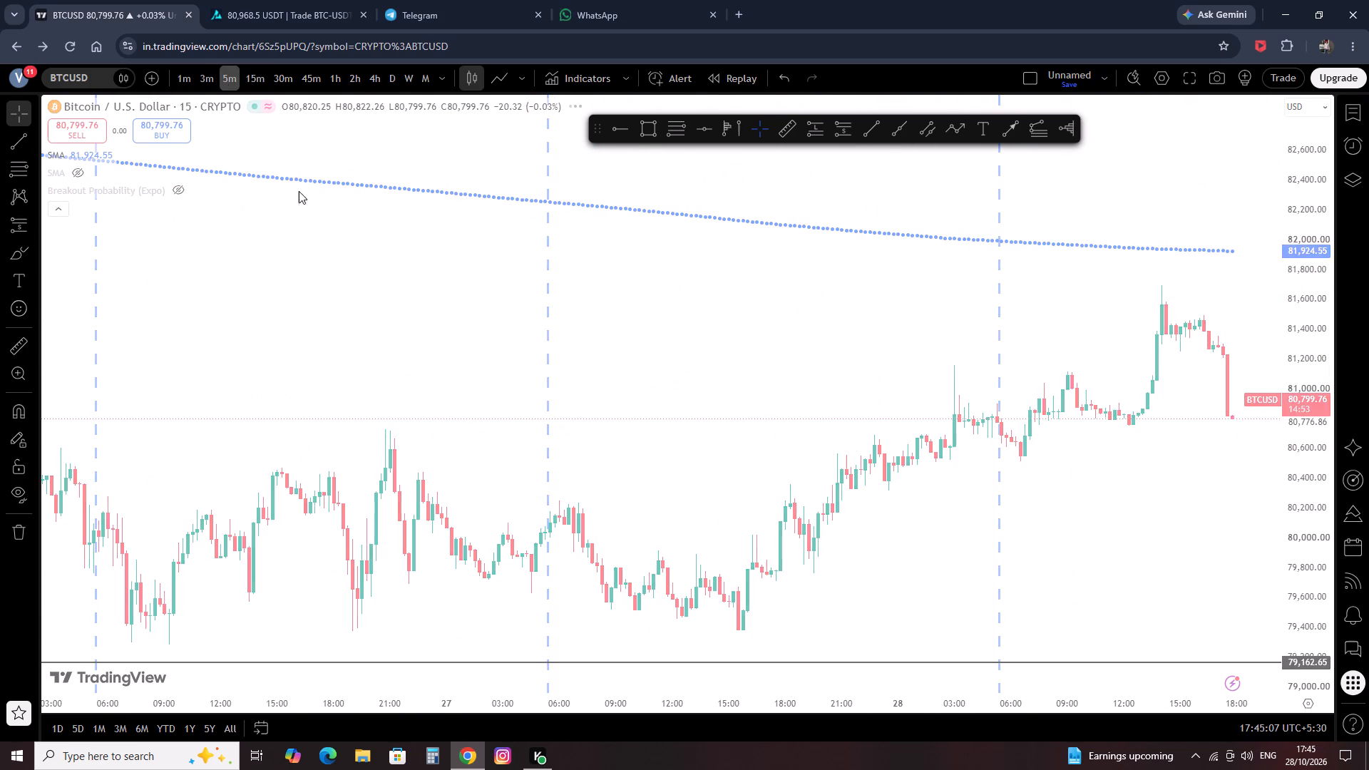
Switch to Shark Exchange and prepare a BTC-USDT market sell order for the minimum 0.002 BTC.
drag(1057, 435, 953, 443)
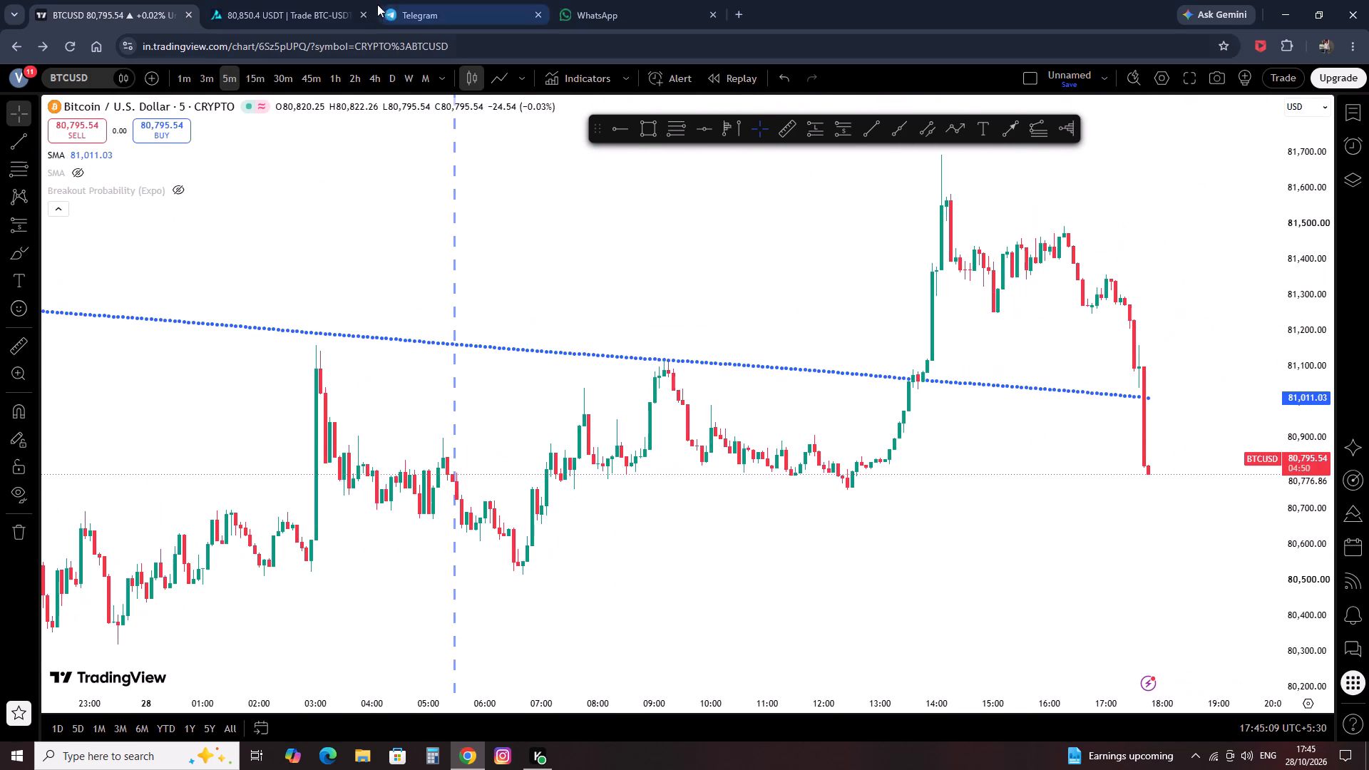
click(300, 0)
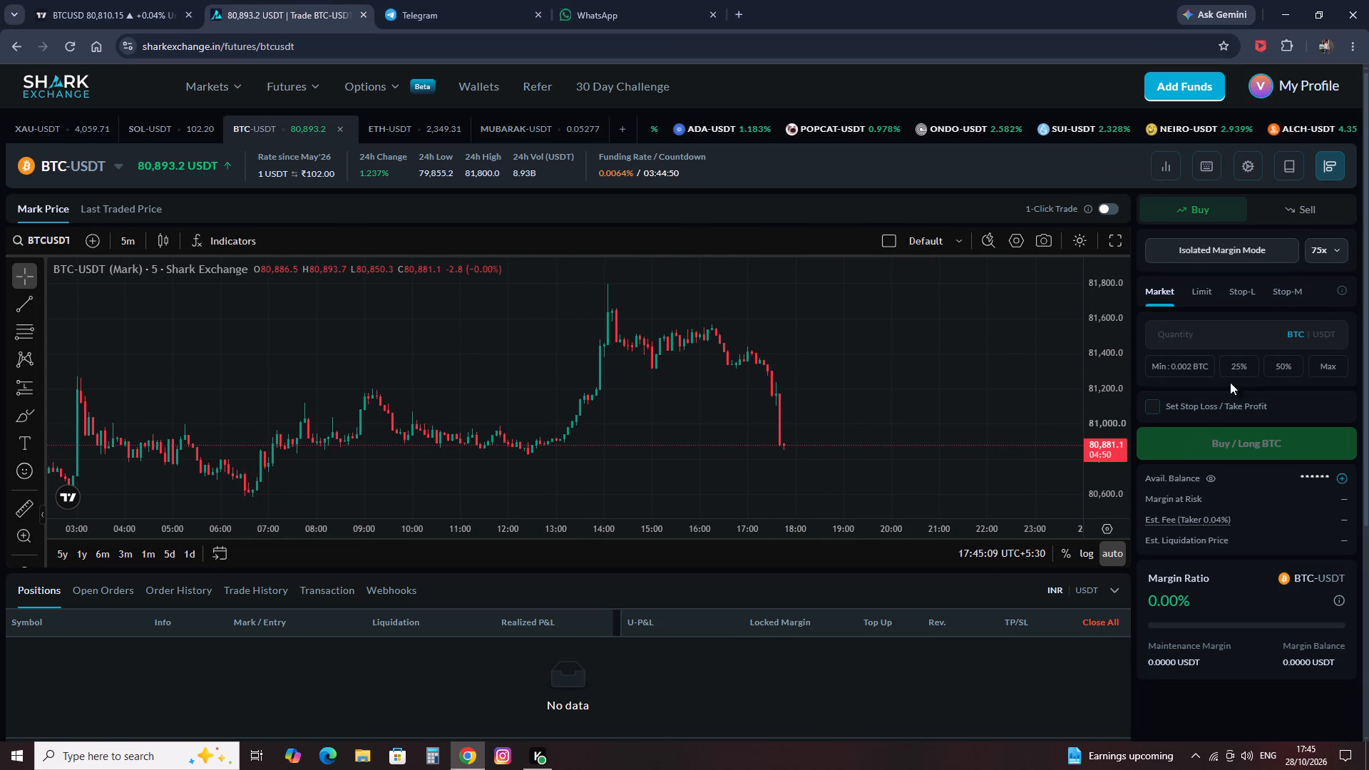
click(1304, 215)
click(1328, 255)
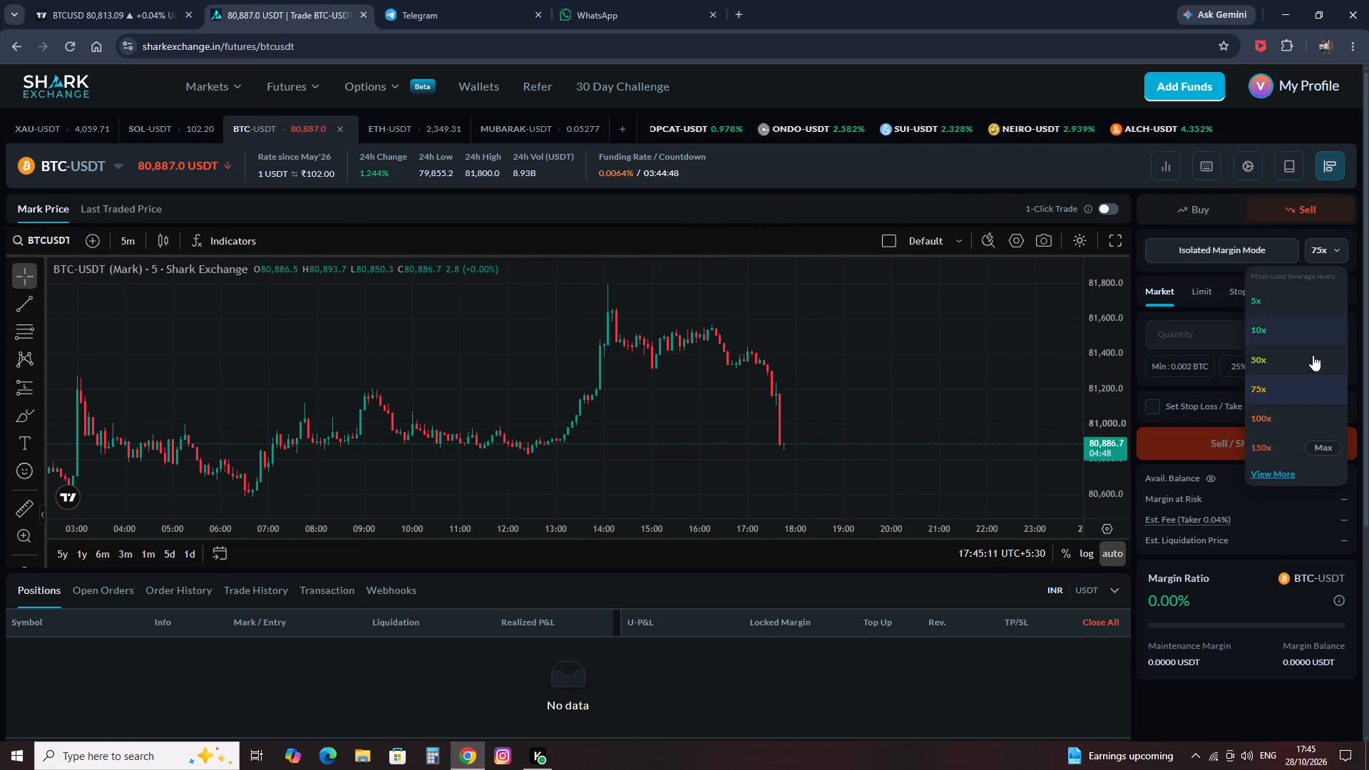
click(1241, 359)
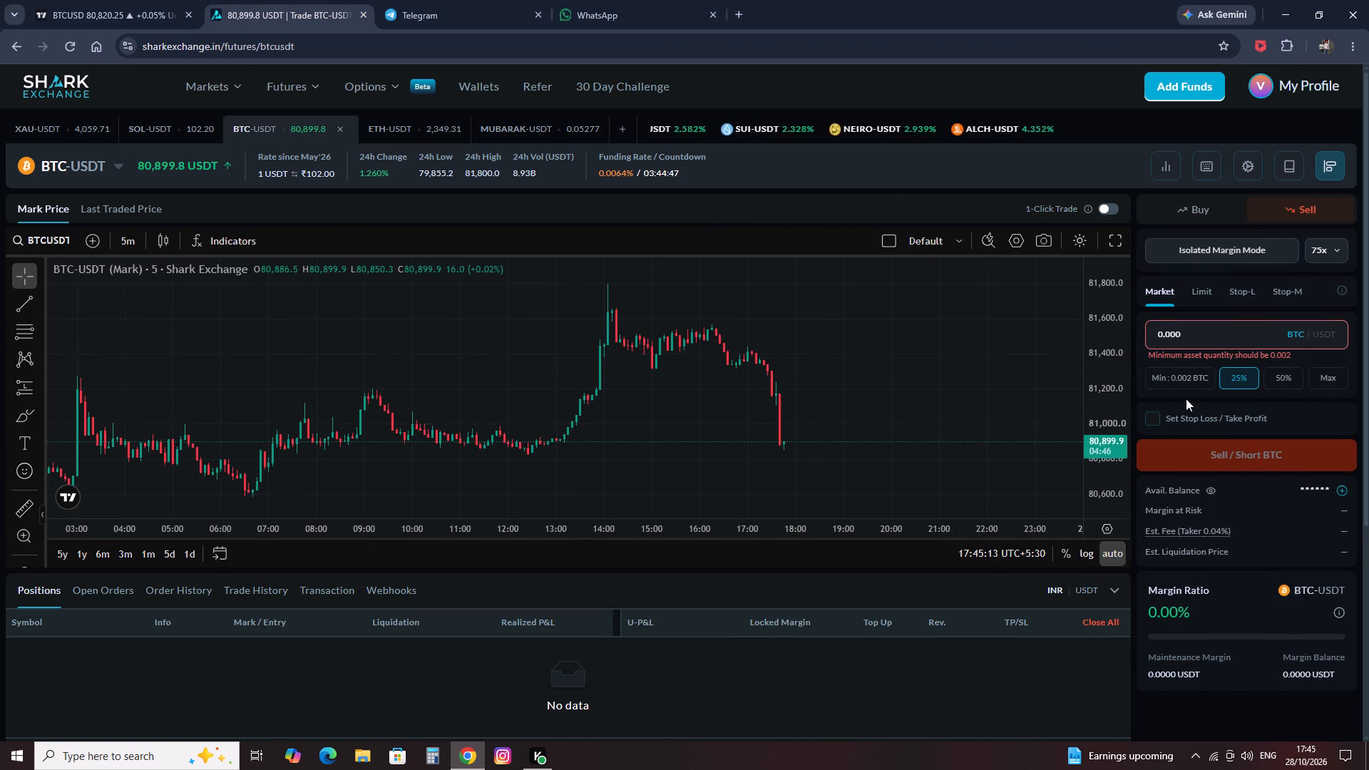
click(1154, 430)
click(1155, 417)
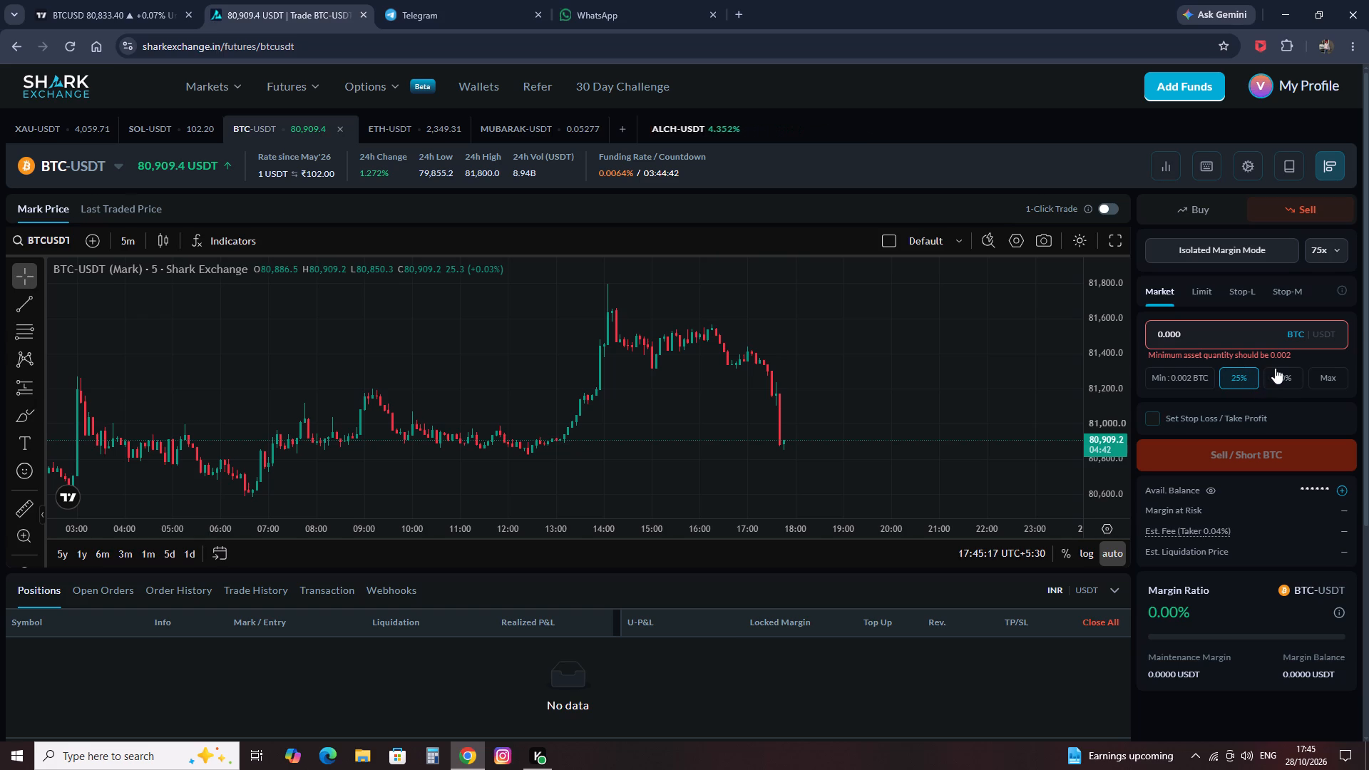
click(1173, 365)
click(1186, 374)
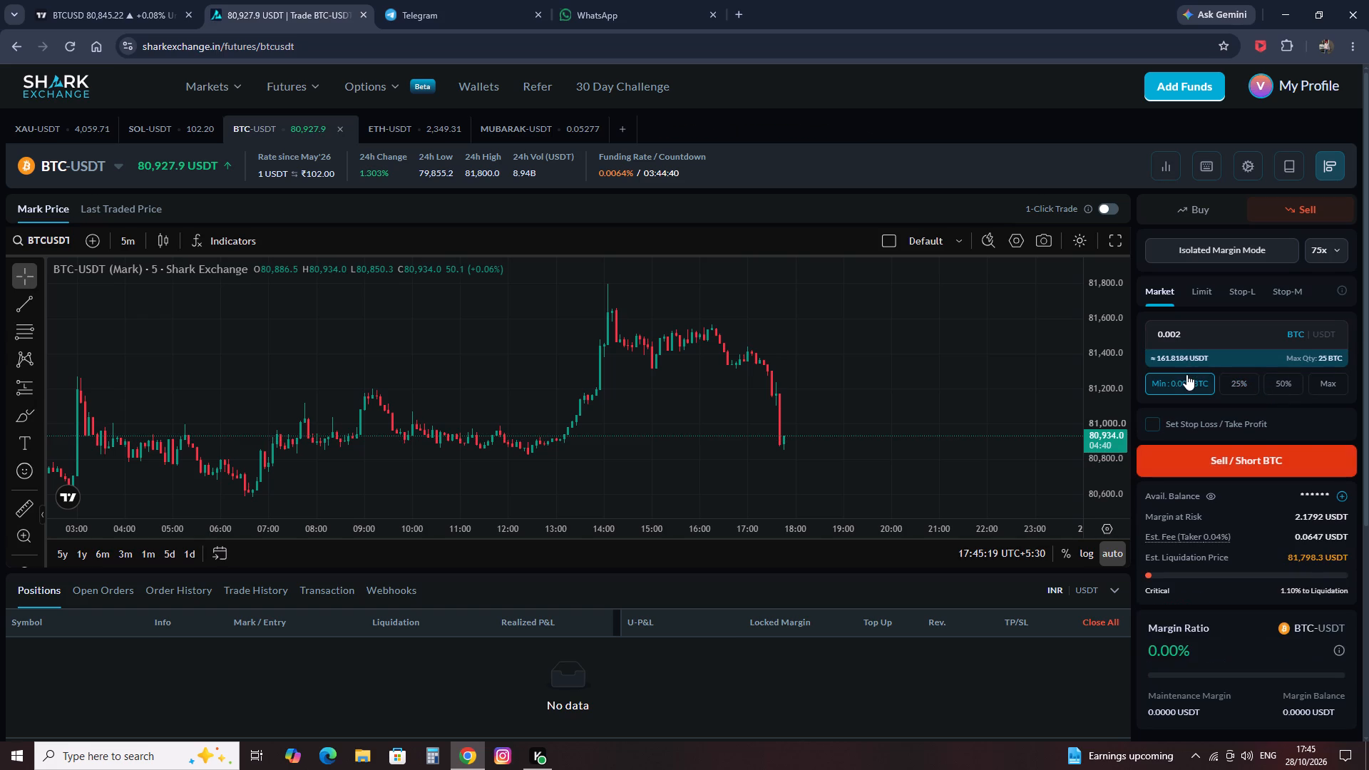
Enable stop loss and take profit for the short order and set the stop loss price to 81168.
click(1184, 423)
click(1214, 466)
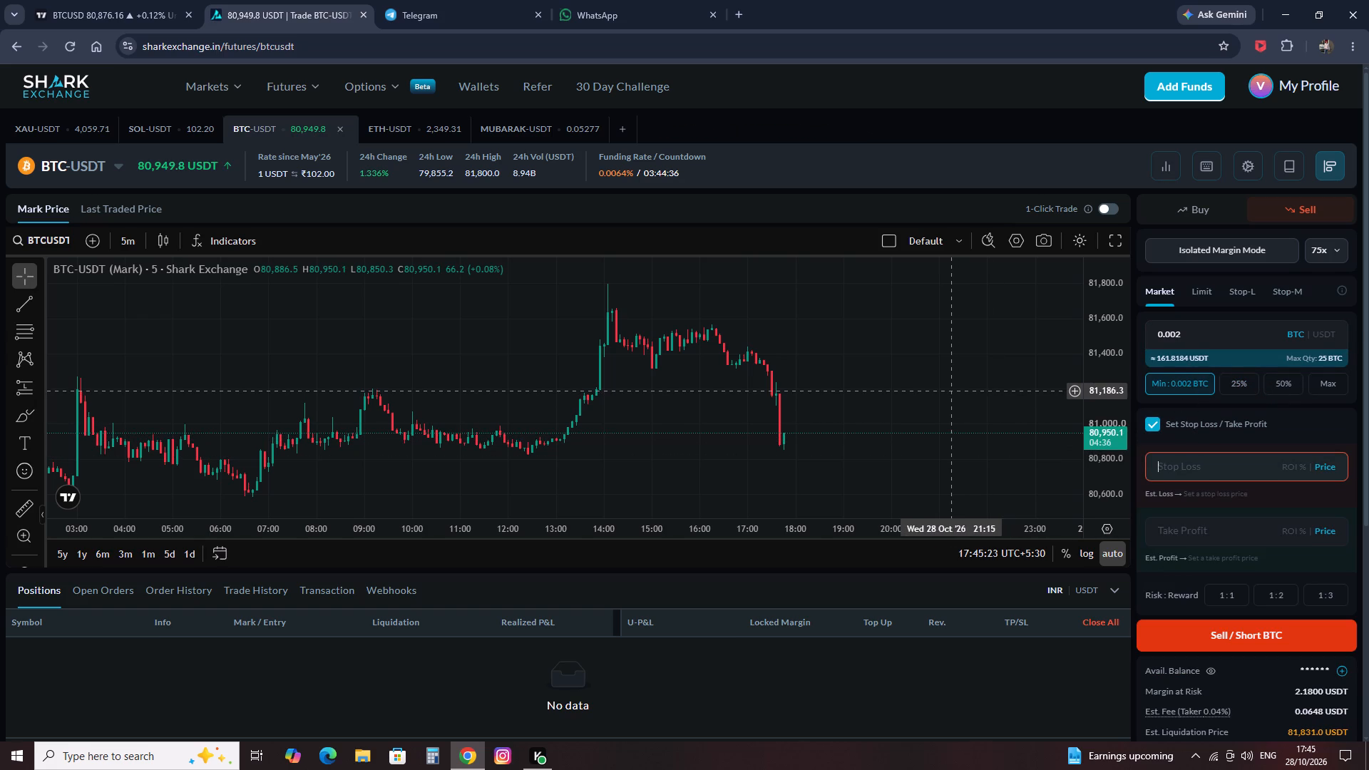
text(81168)
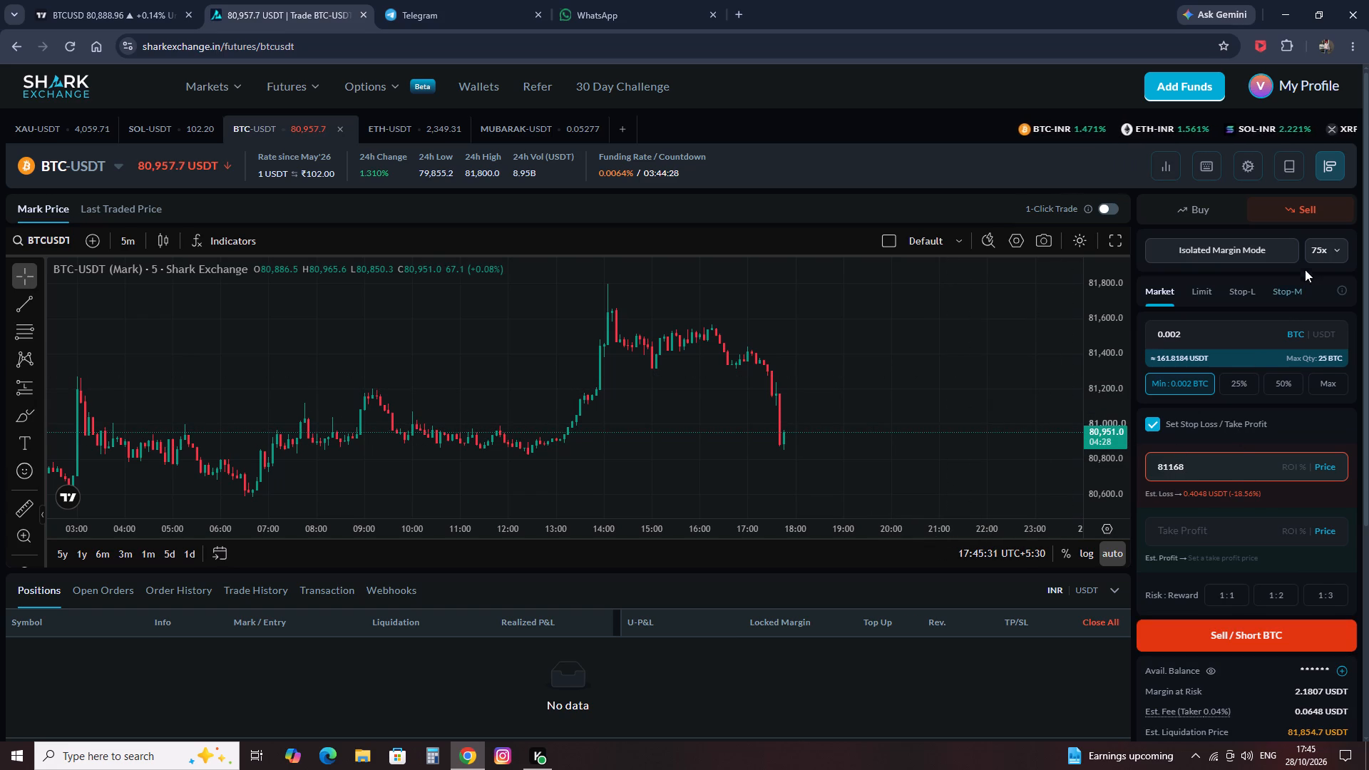
Set the BTC-USDT leverage to 150x and reapply the minimum order quantity of 0.002 BTC.
click(1317, 246)
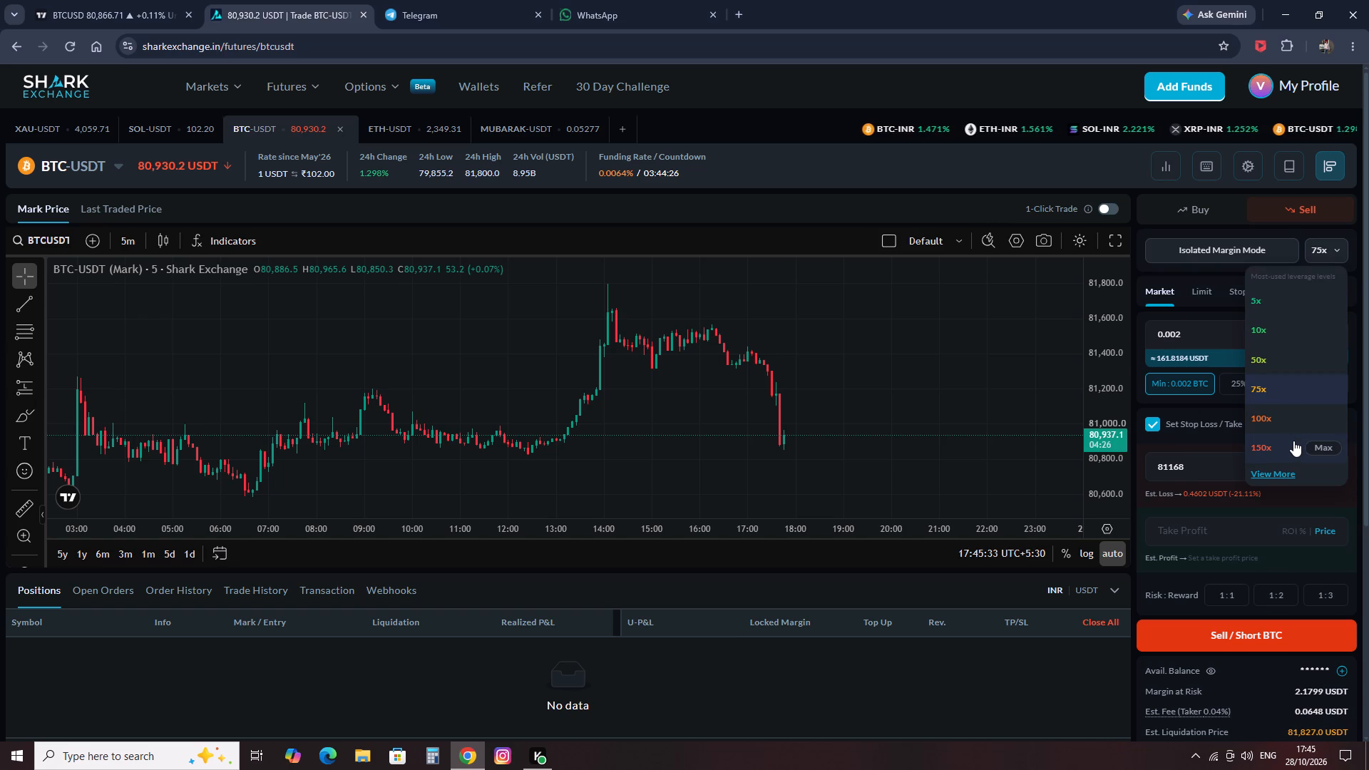
click(1294, 441)
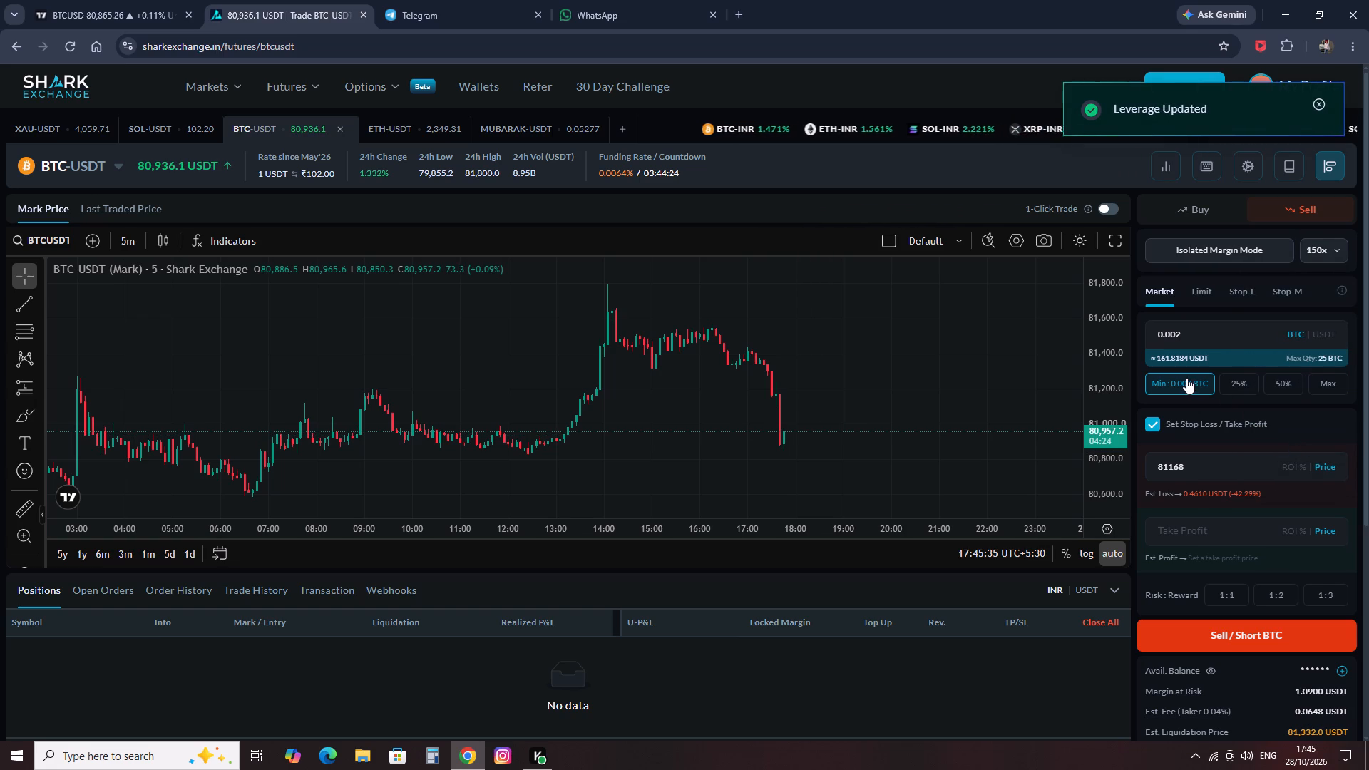
click(1186, 378)
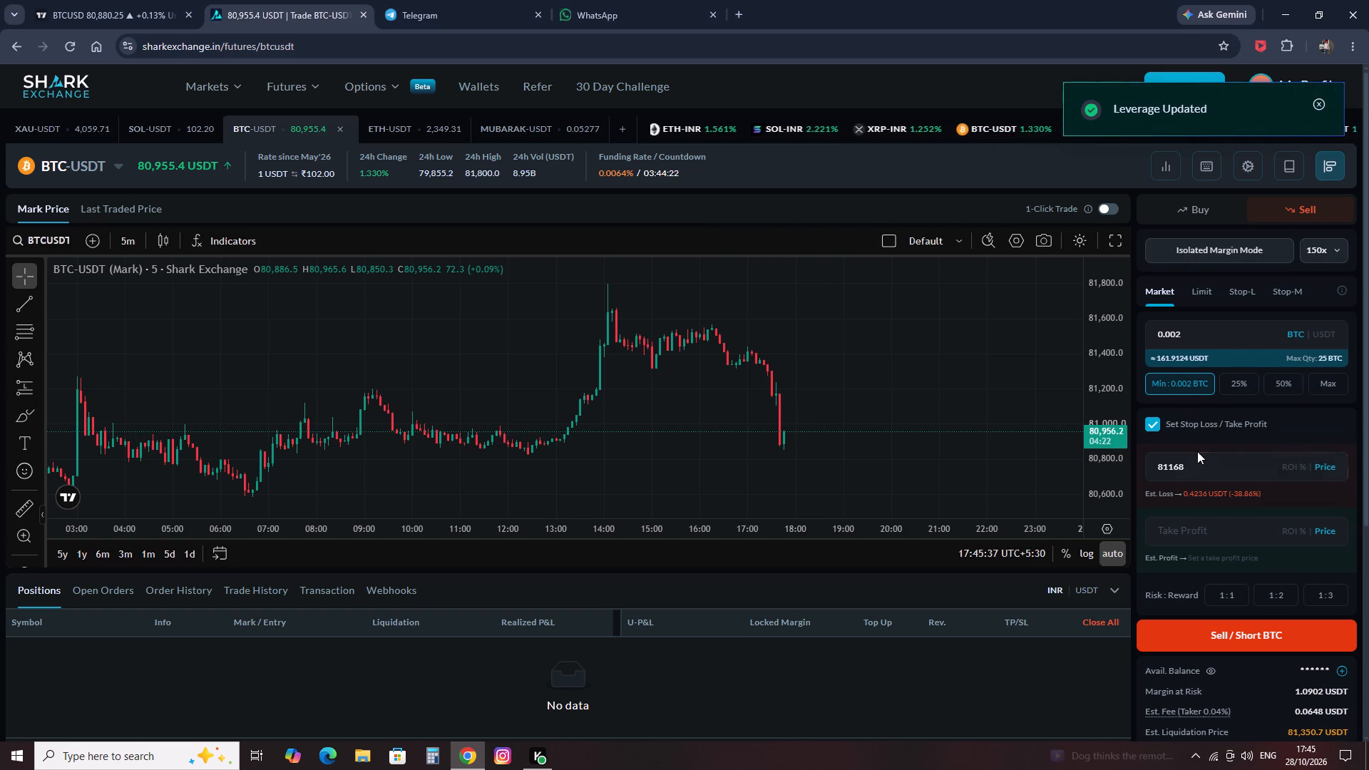
Open the ETH-USDT perpetual futures contract on the exchange.
click(110, 164)
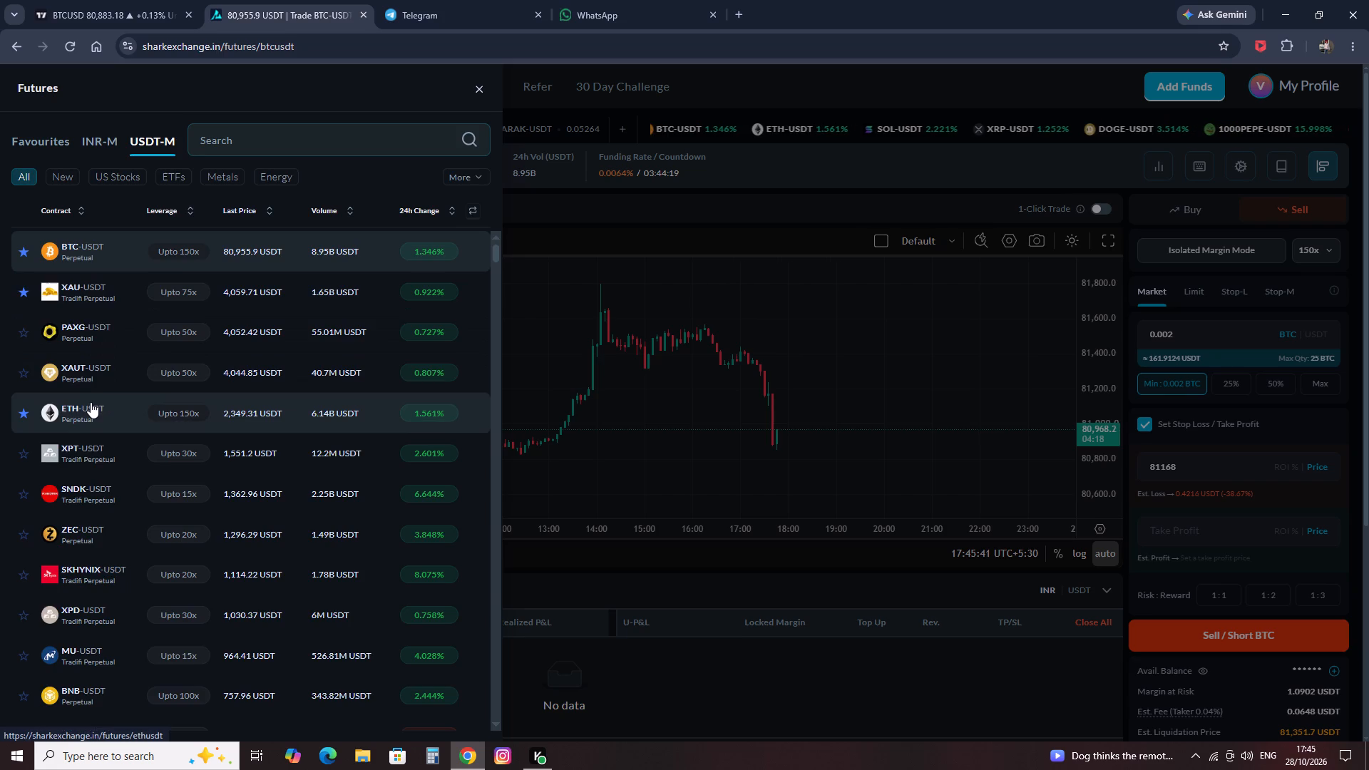
click(91, 403)
Switch back to the TradingView chart and change the symbol to ETHUSD.
click(72, 0)
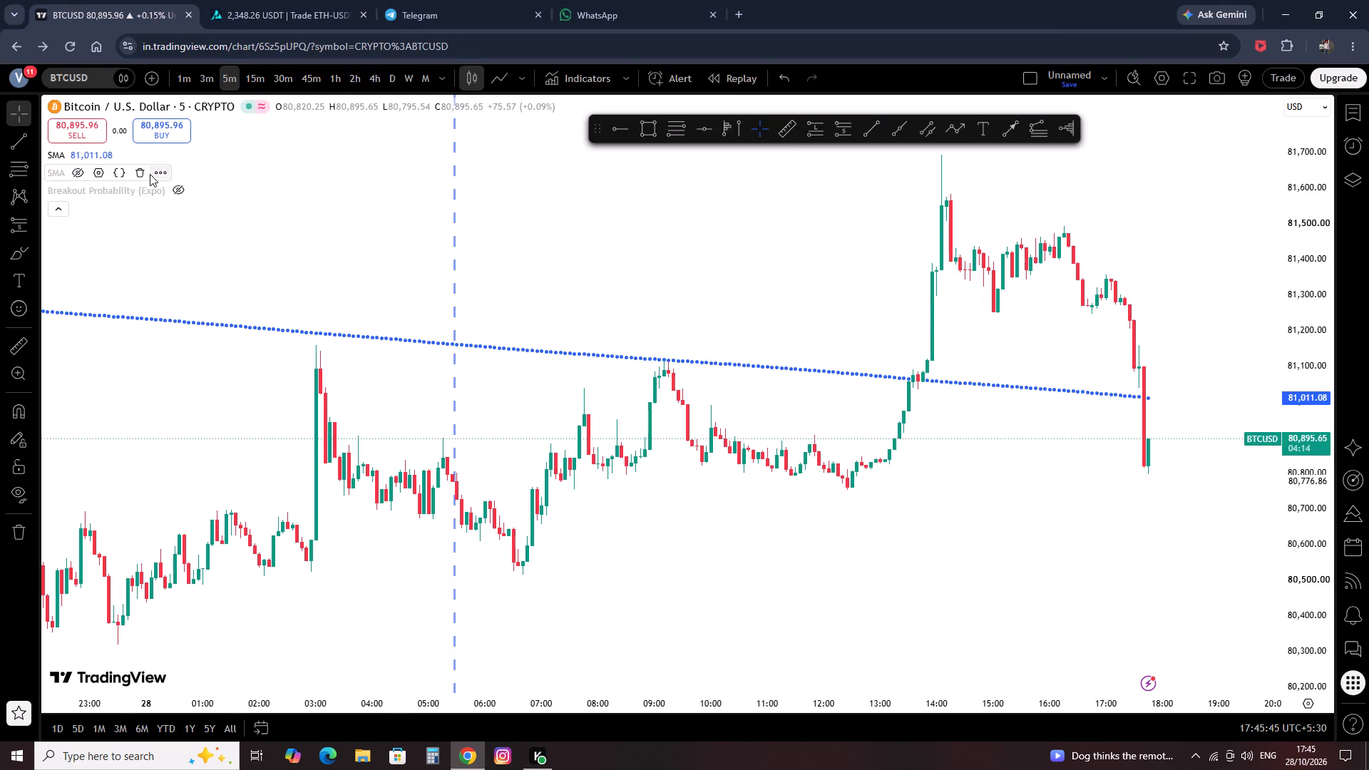
key(Down)
key(Down)
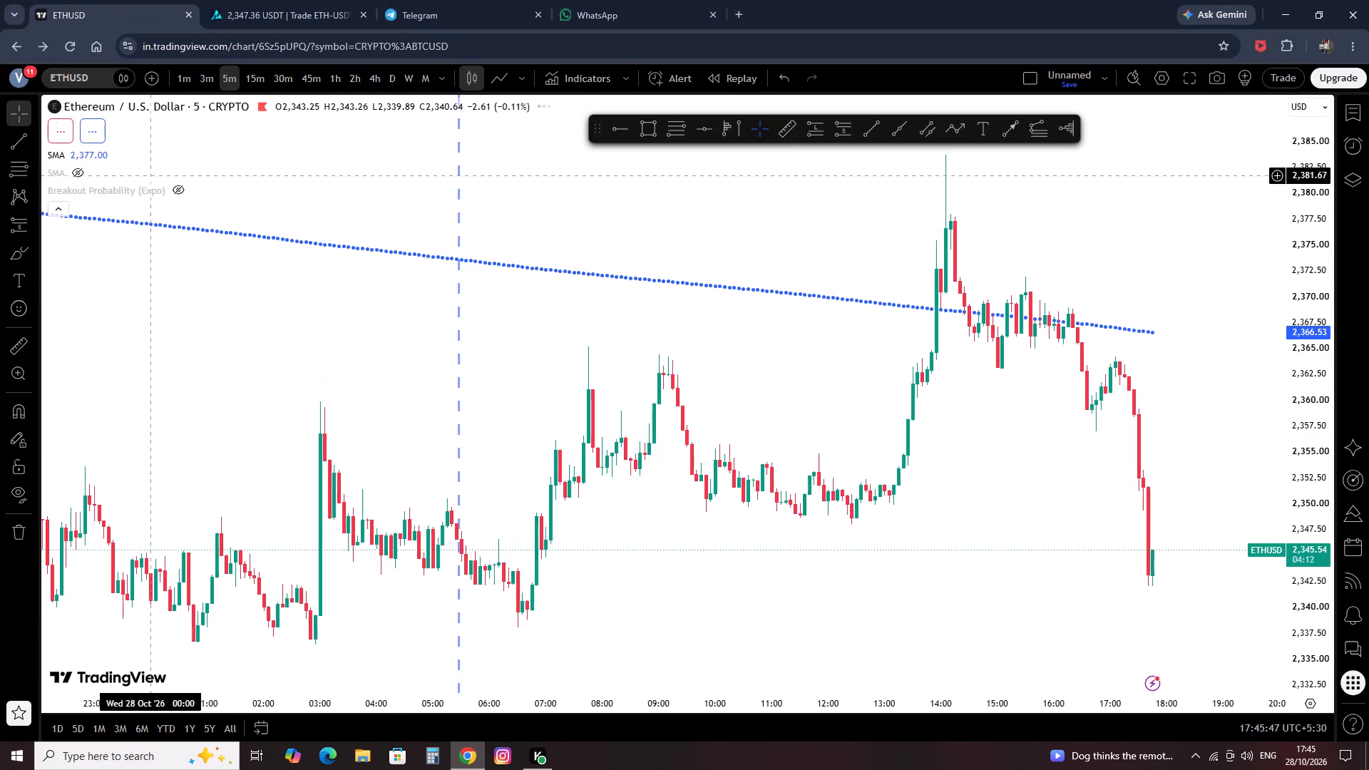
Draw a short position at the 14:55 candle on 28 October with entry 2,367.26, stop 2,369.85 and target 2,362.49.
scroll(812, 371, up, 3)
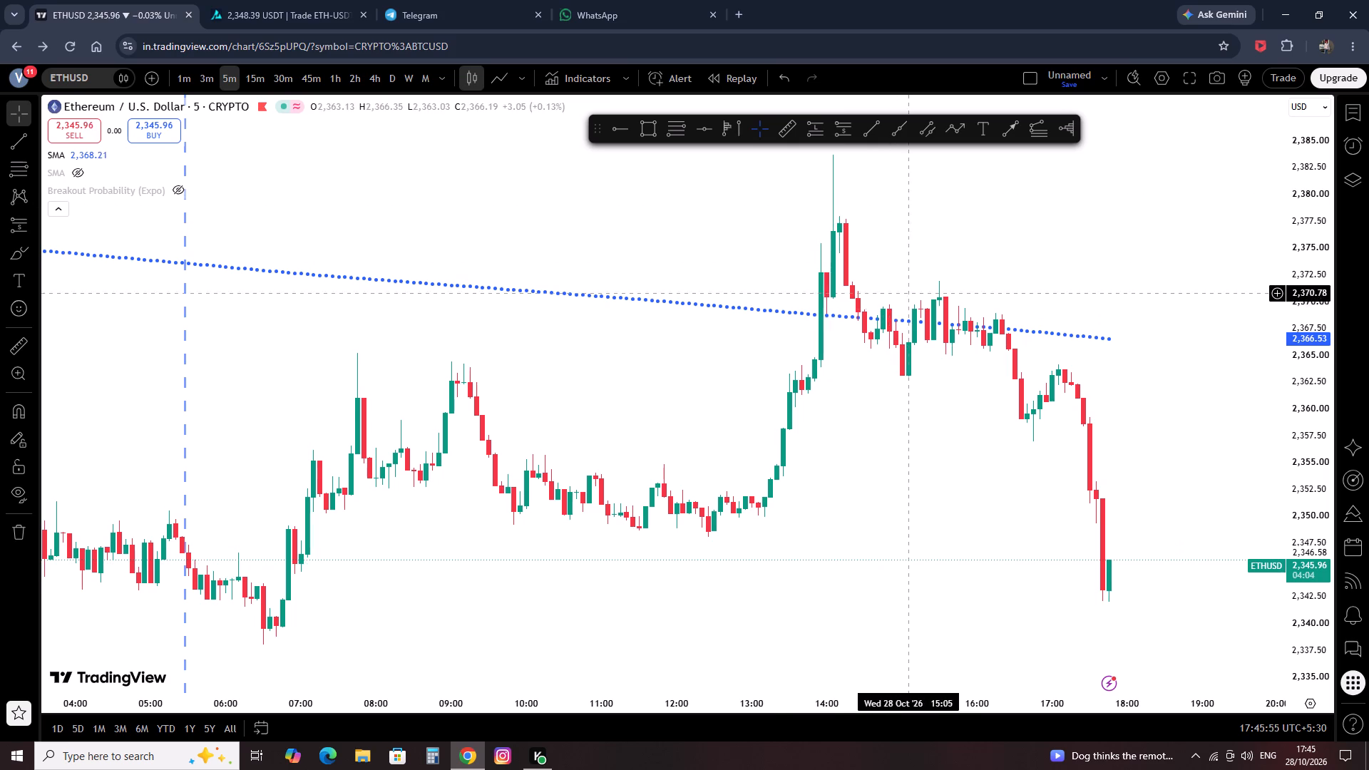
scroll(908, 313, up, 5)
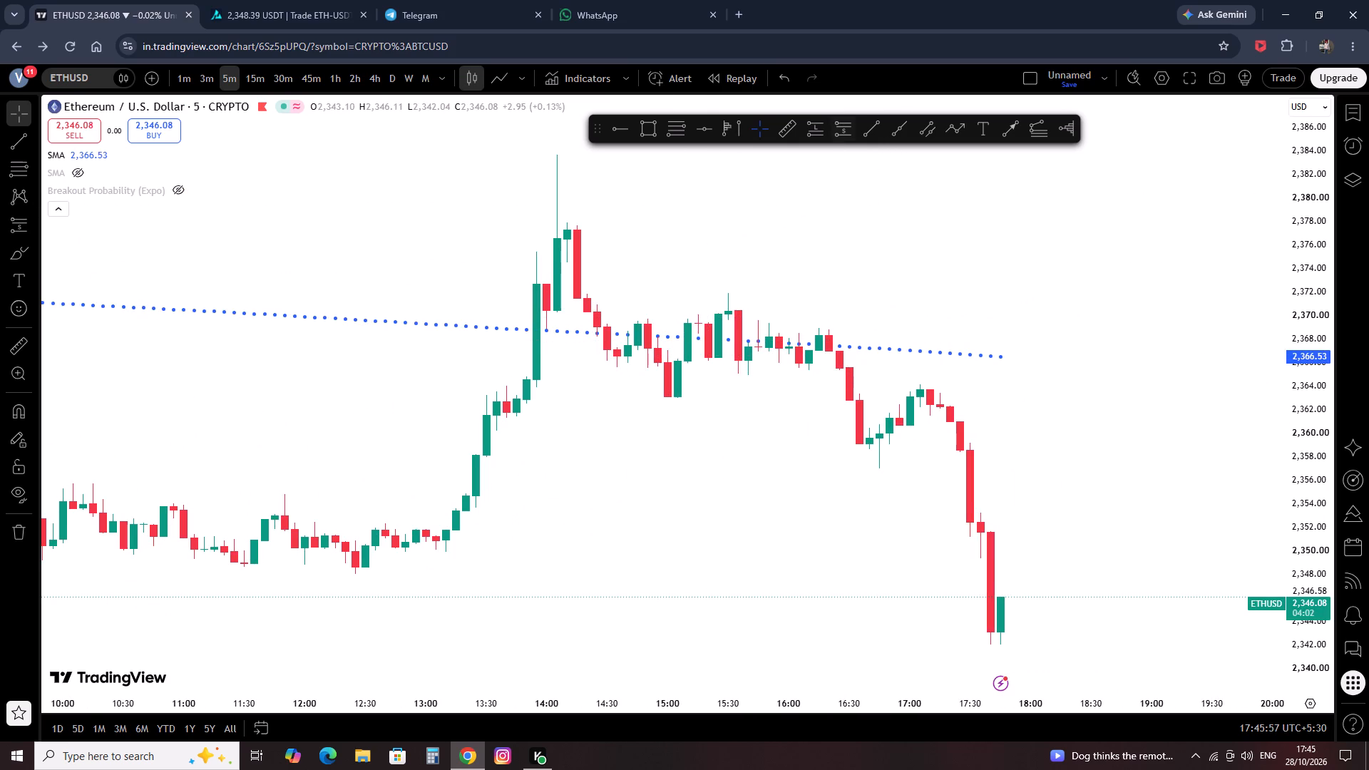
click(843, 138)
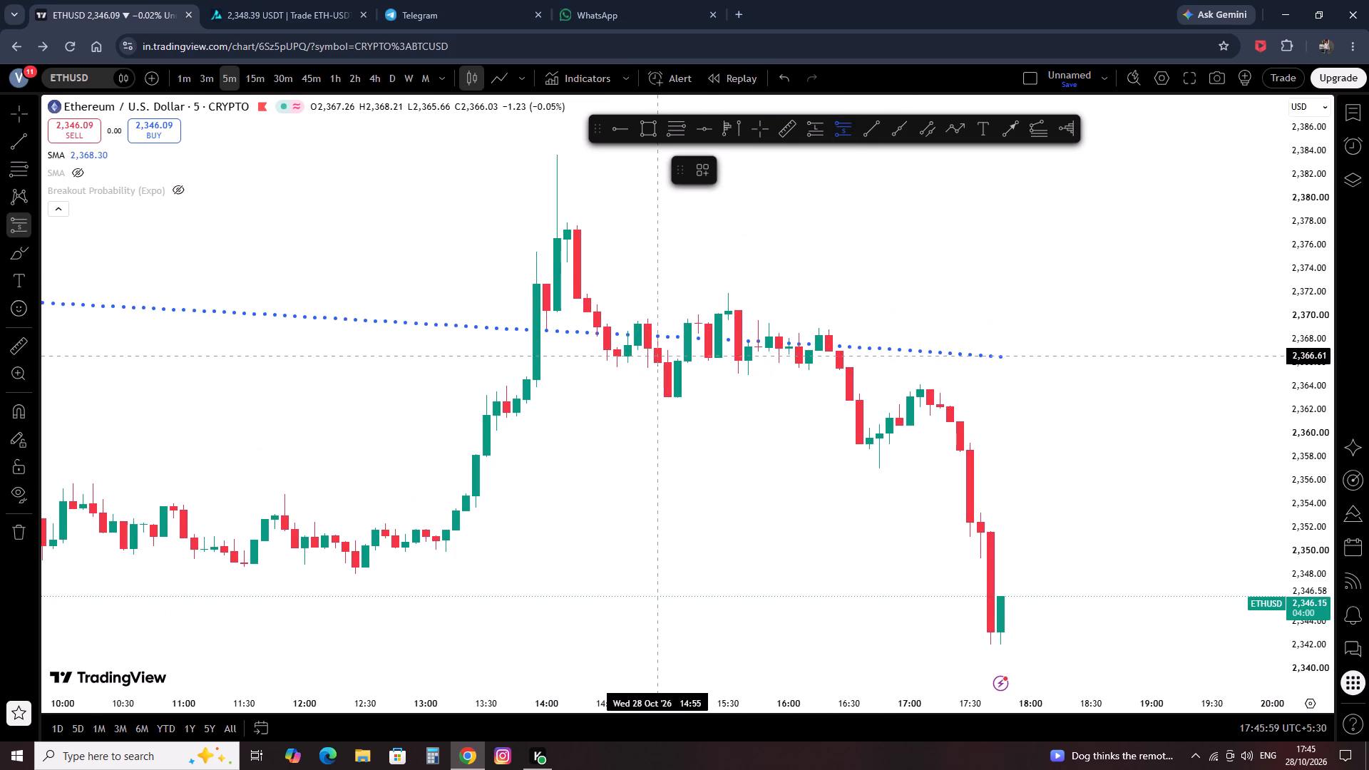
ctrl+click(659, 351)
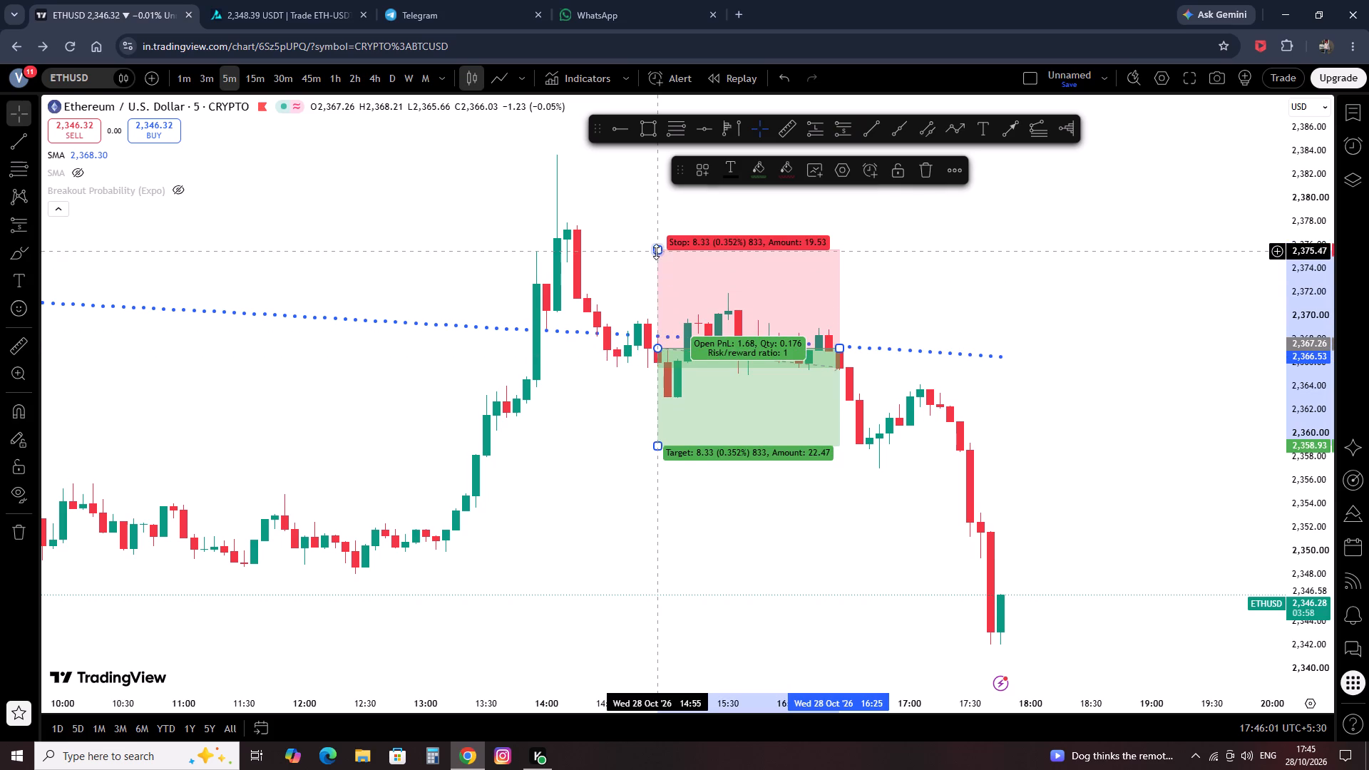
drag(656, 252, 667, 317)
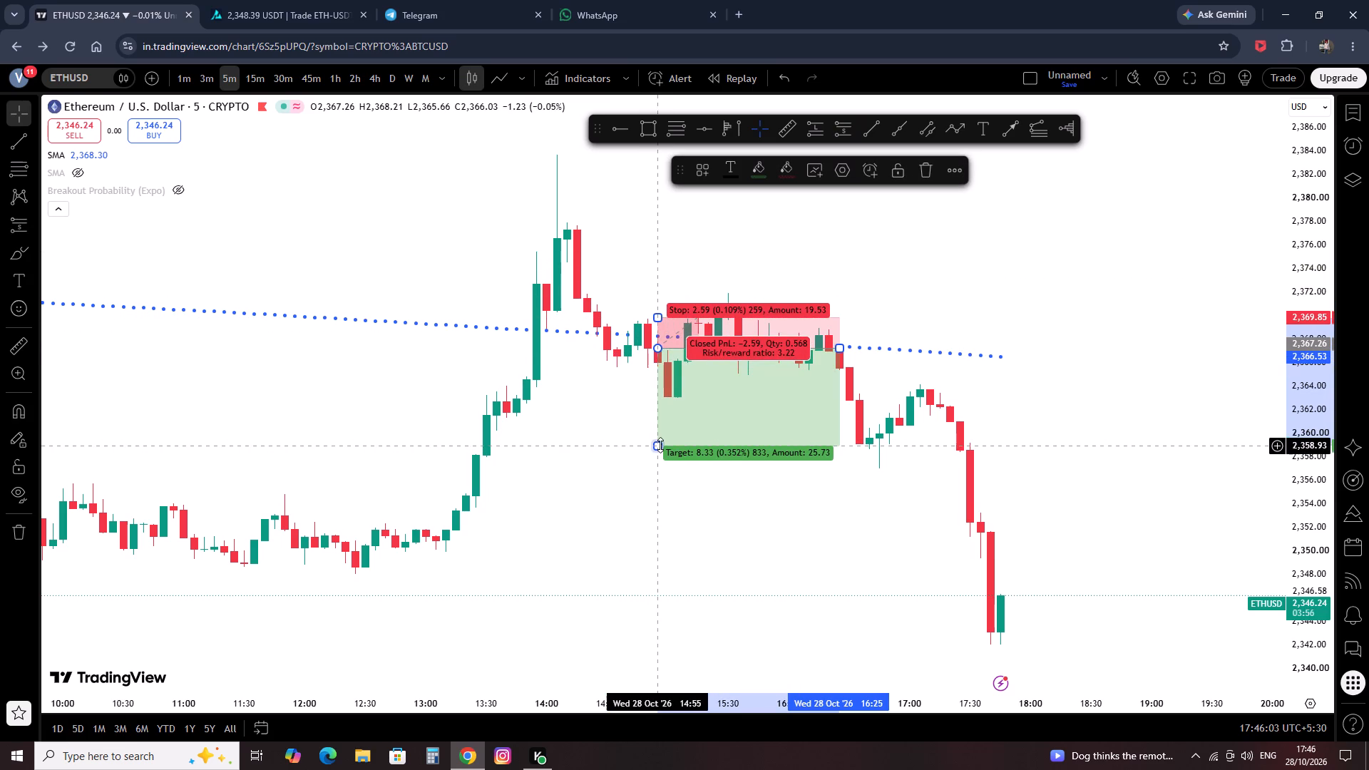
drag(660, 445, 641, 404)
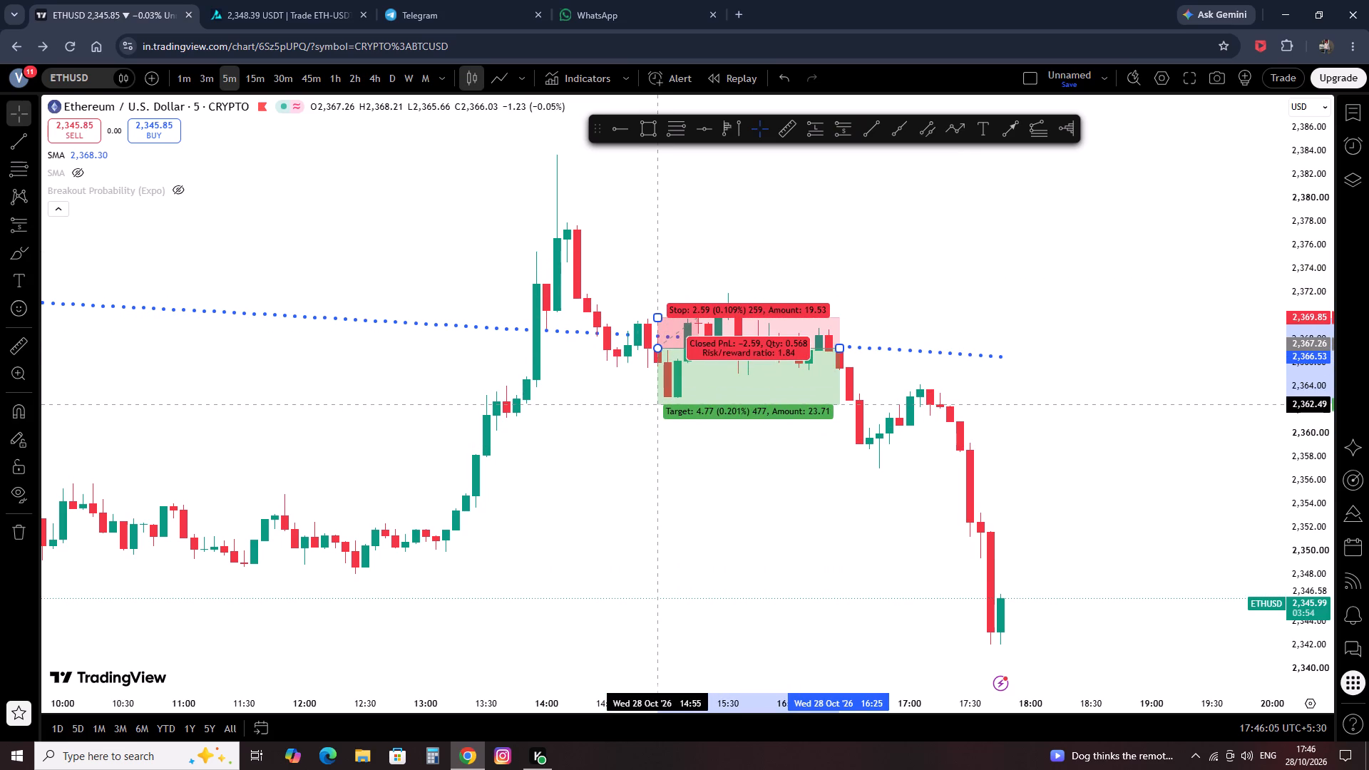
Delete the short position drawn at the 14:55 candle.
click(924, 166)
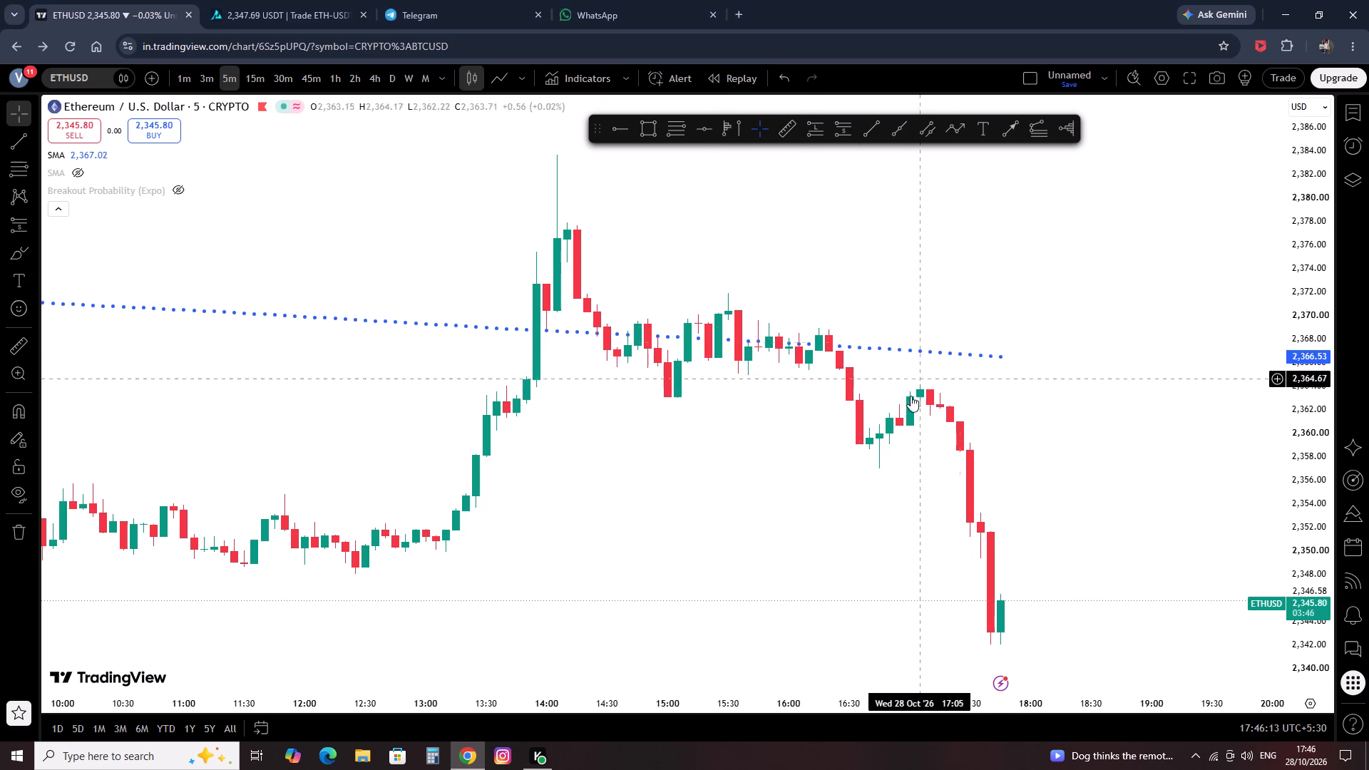
Delete the old short position drawing on the evening of 27 October.
scroll(910, 424, down, 9)
scroll(1080, 310, down, 5)
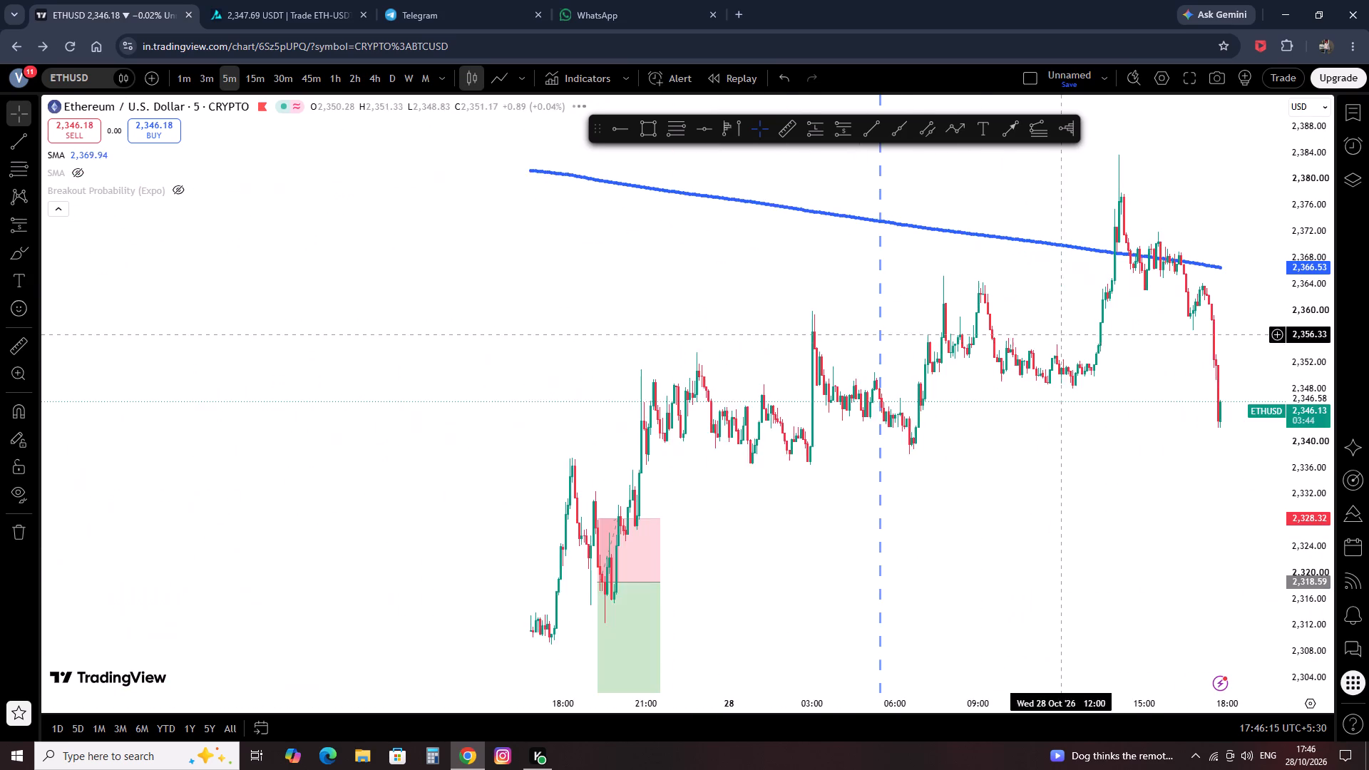
click(660, 526)
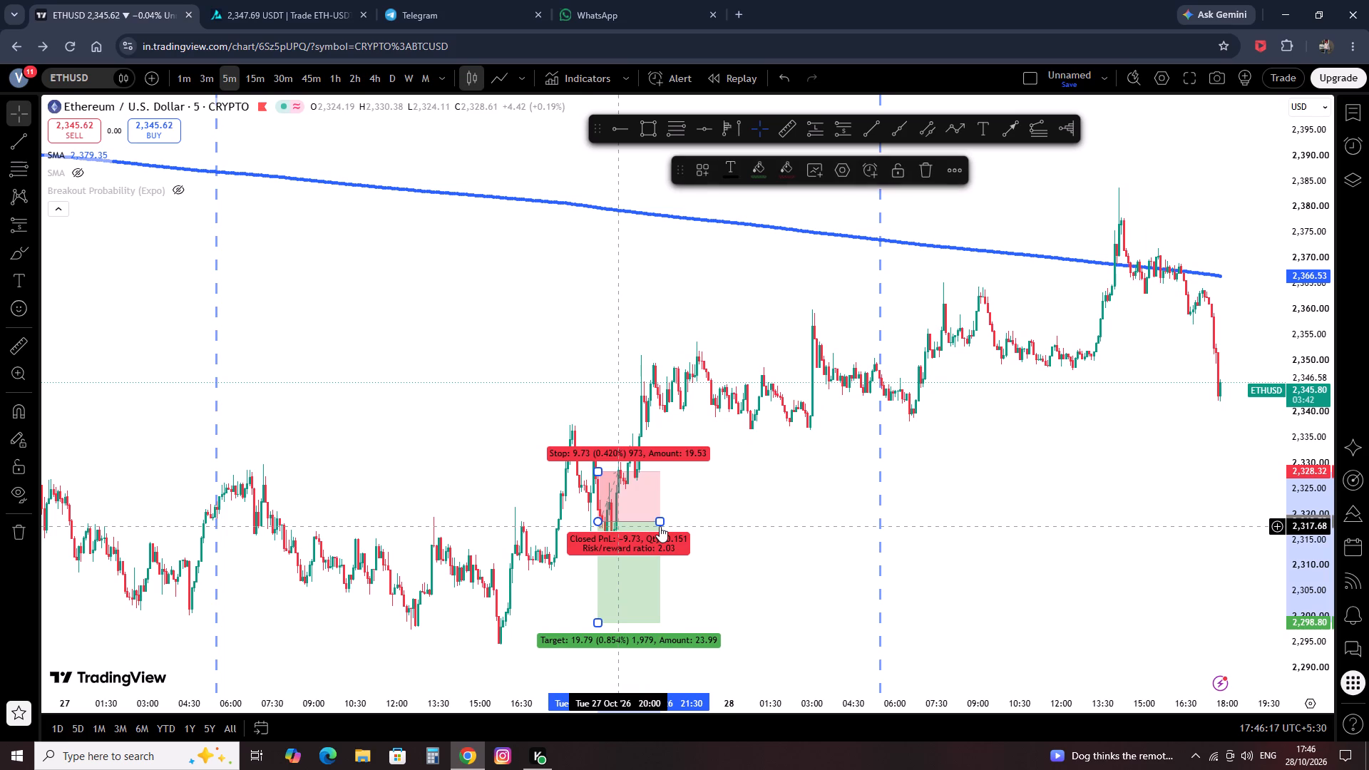
key(Delete)
Set the ETHUSD chart to 15 minutes and show the yellow SMA in place of the blue one.
scroll(776, 459, up, 6)
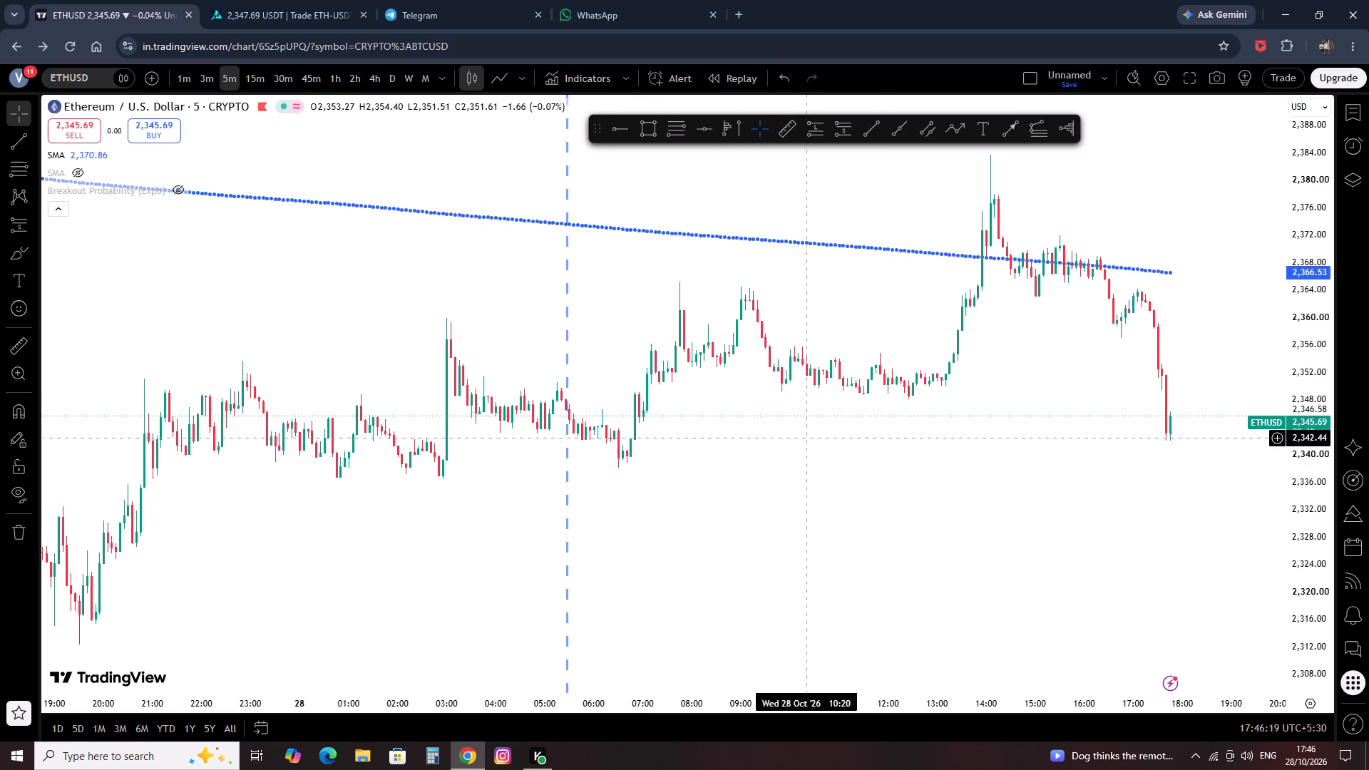
scroll(267, 278, up, 1)
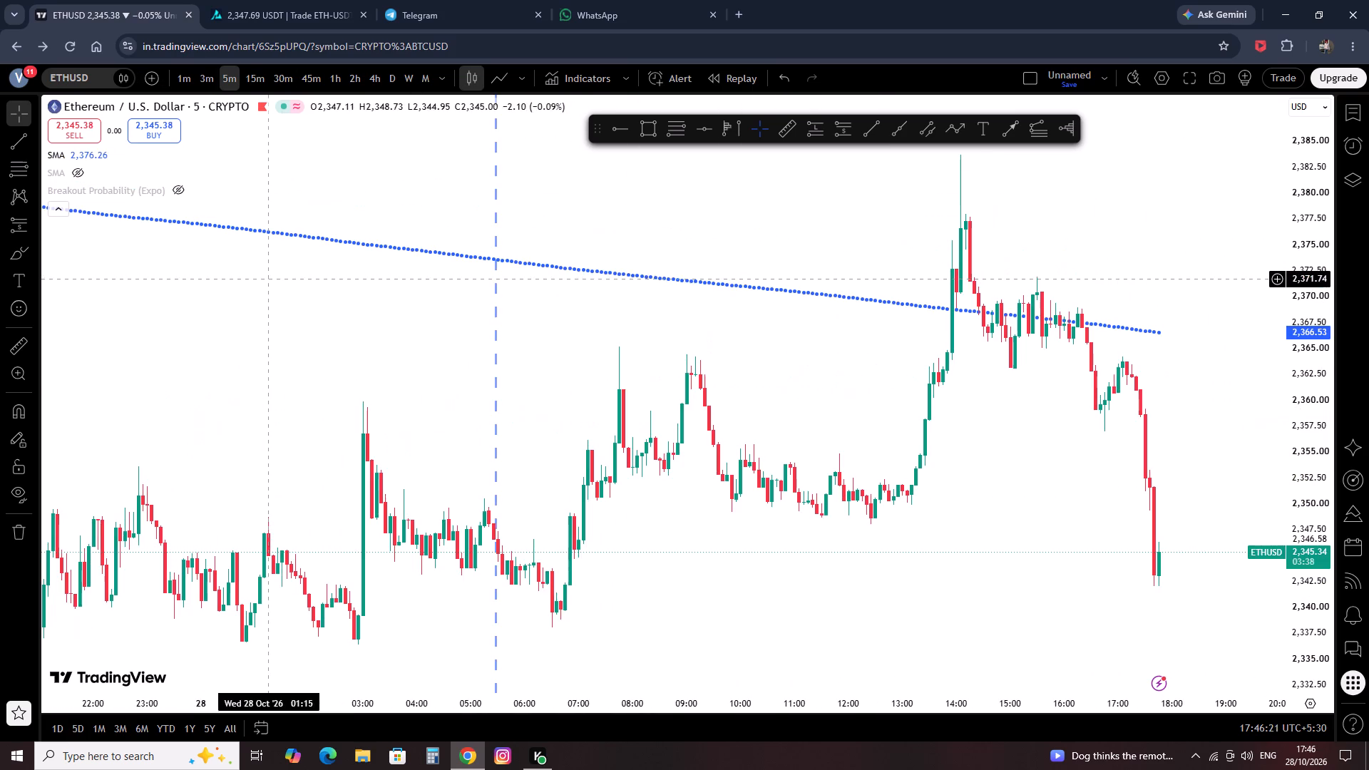
scroll(290, 271, down, 4)
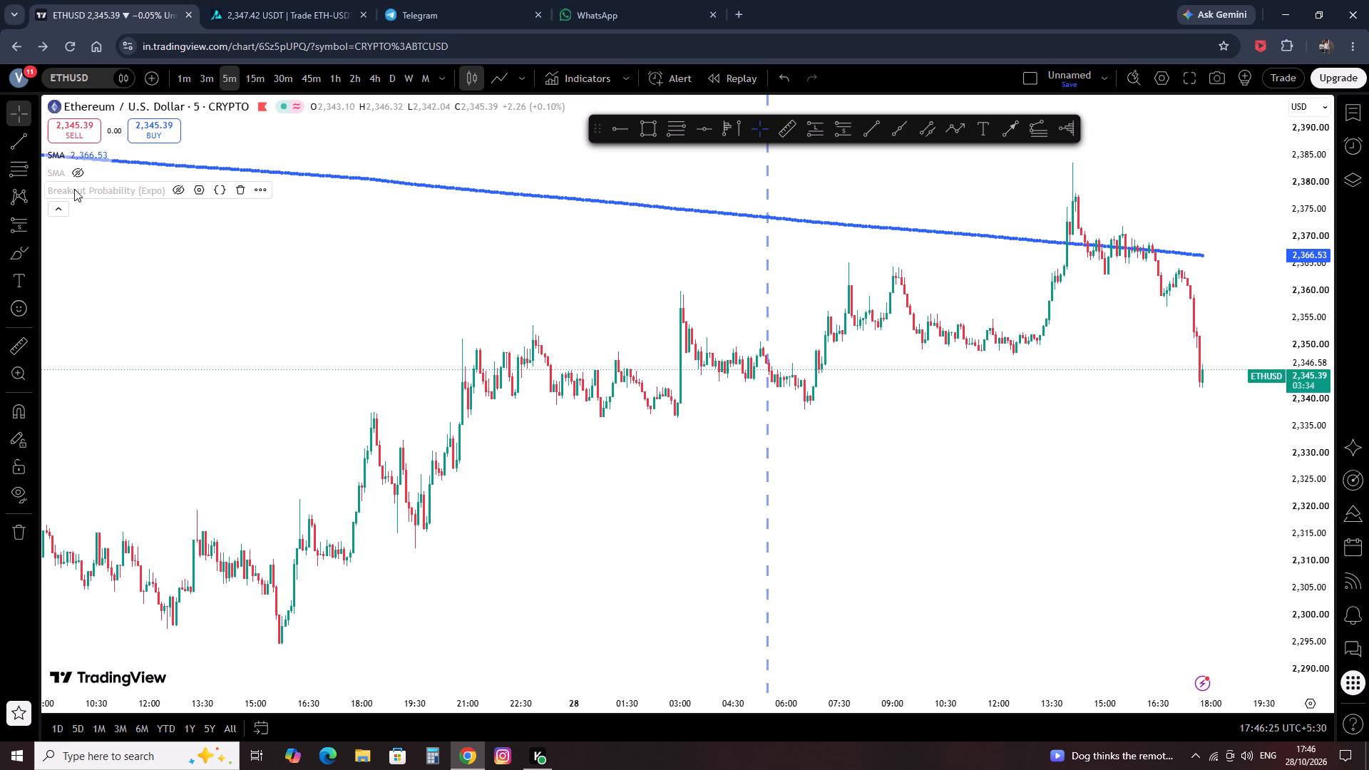
click(72, 165)
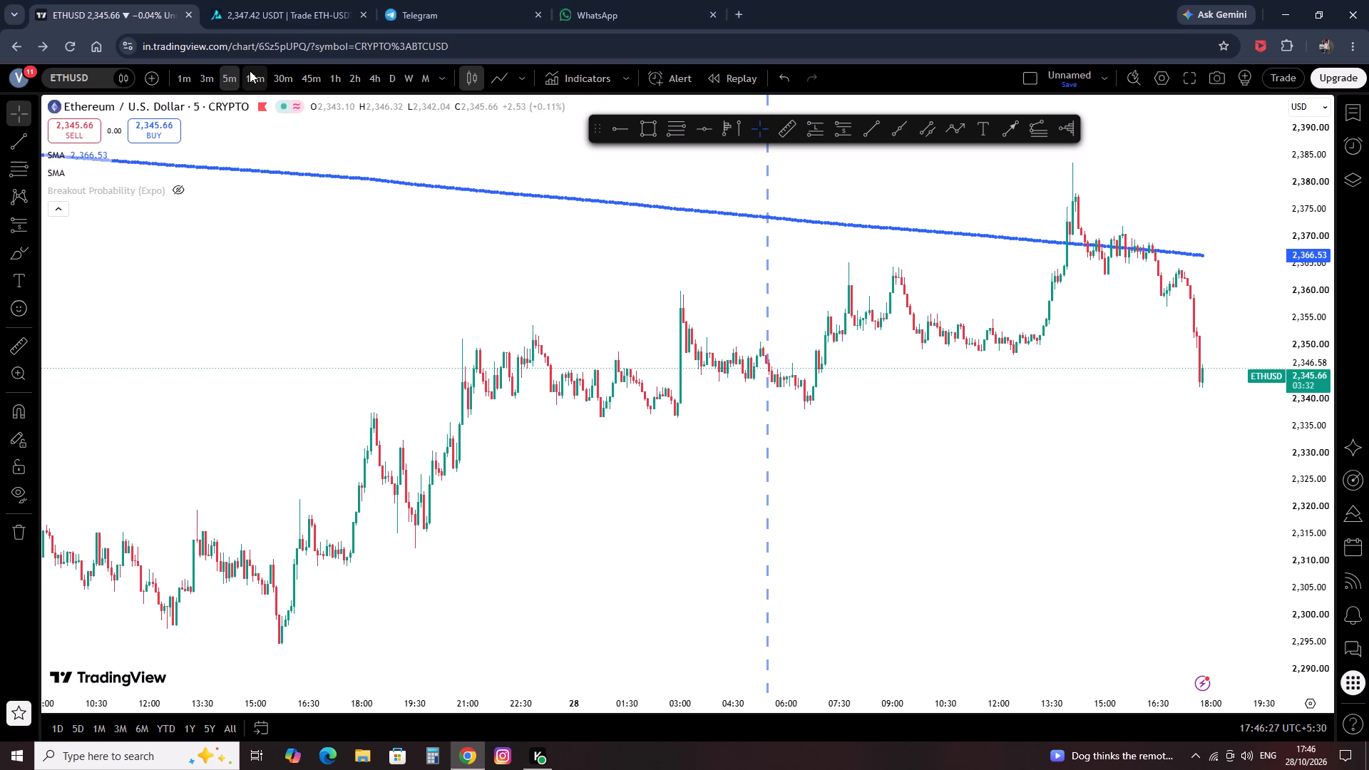
click(250, 71)
click(66, 150)
click(81, 150)
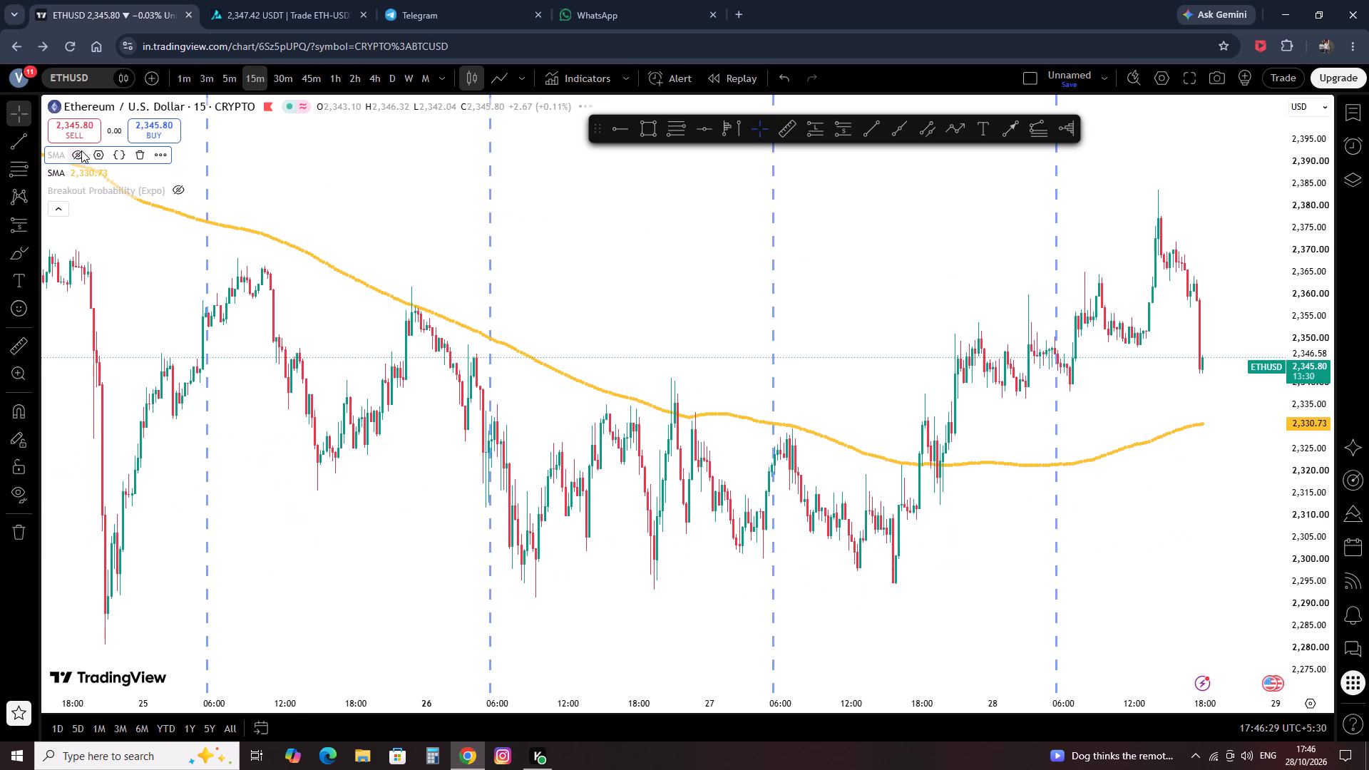
click(396, 212)
Examine how the 15-minute ETHUSD candles from 25 to 28 October interact with the yellow SMA.
scroll(637, 292, up, 5)
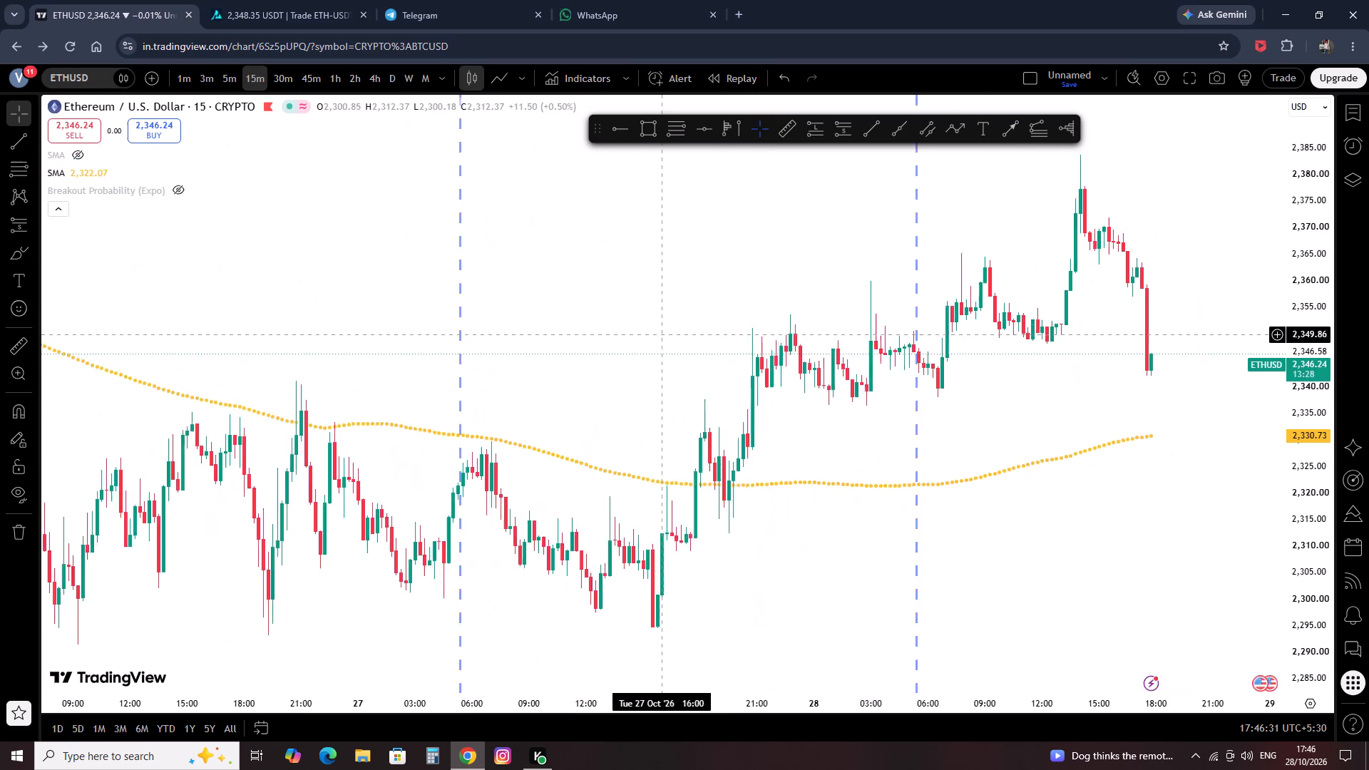
scroll(665, 334, up, 3)
drag(472, 362, 575, 381)
click(536, 418)
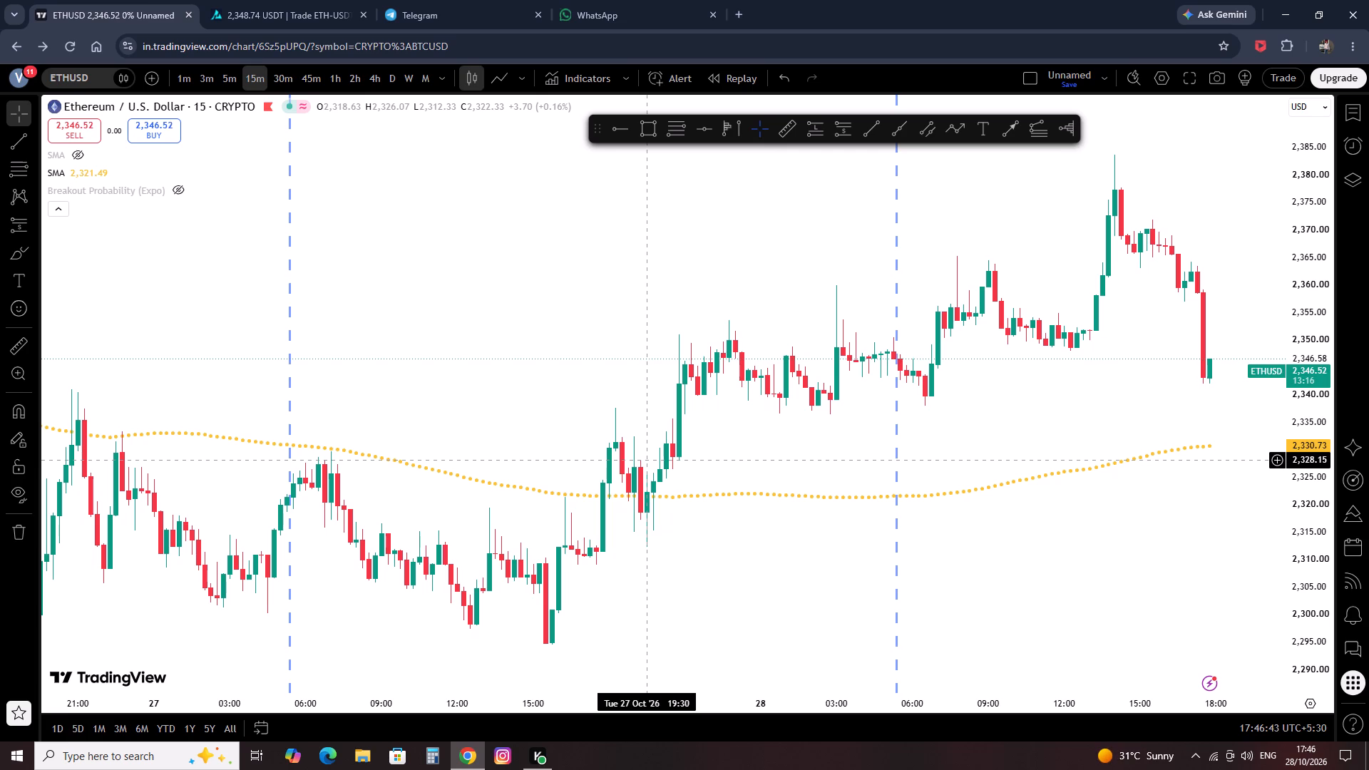
scroll(551, 324, down, 6)
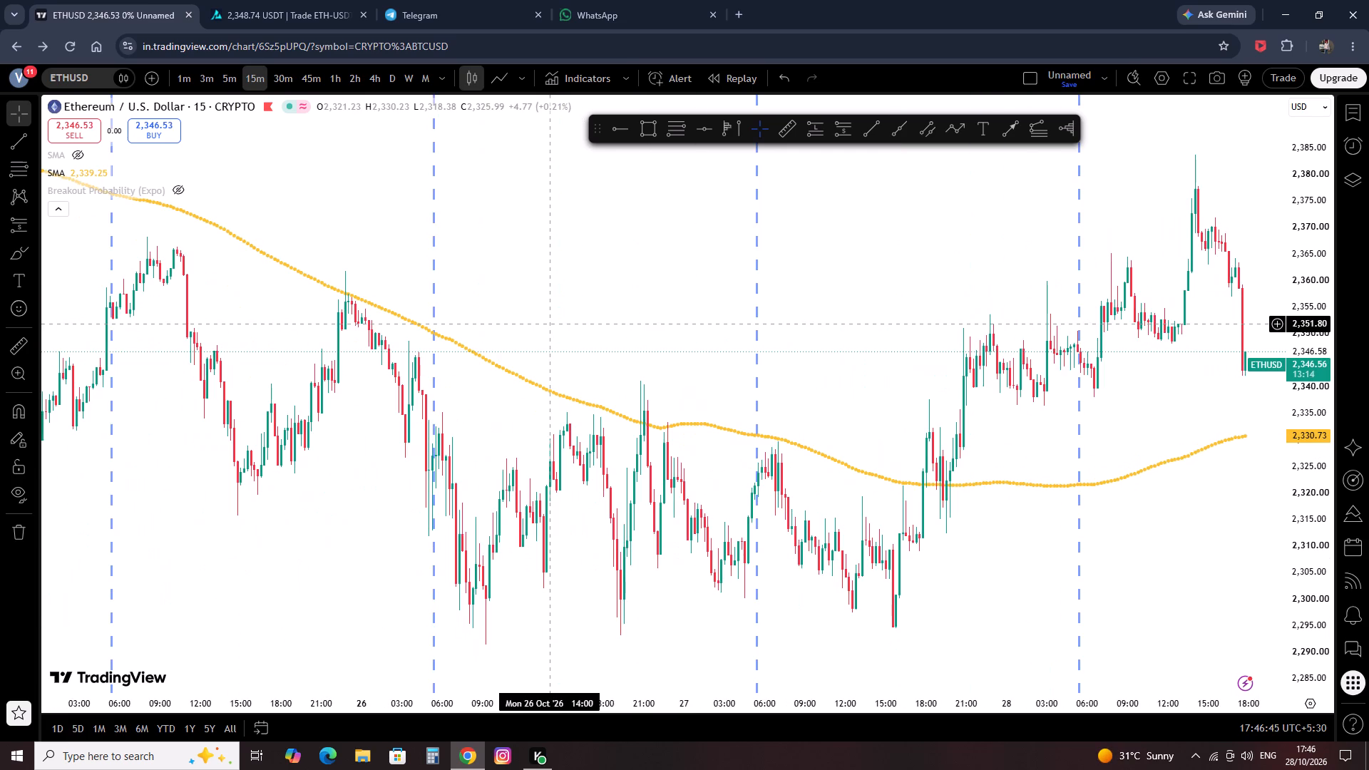
scroll(551, 324, up, 3)
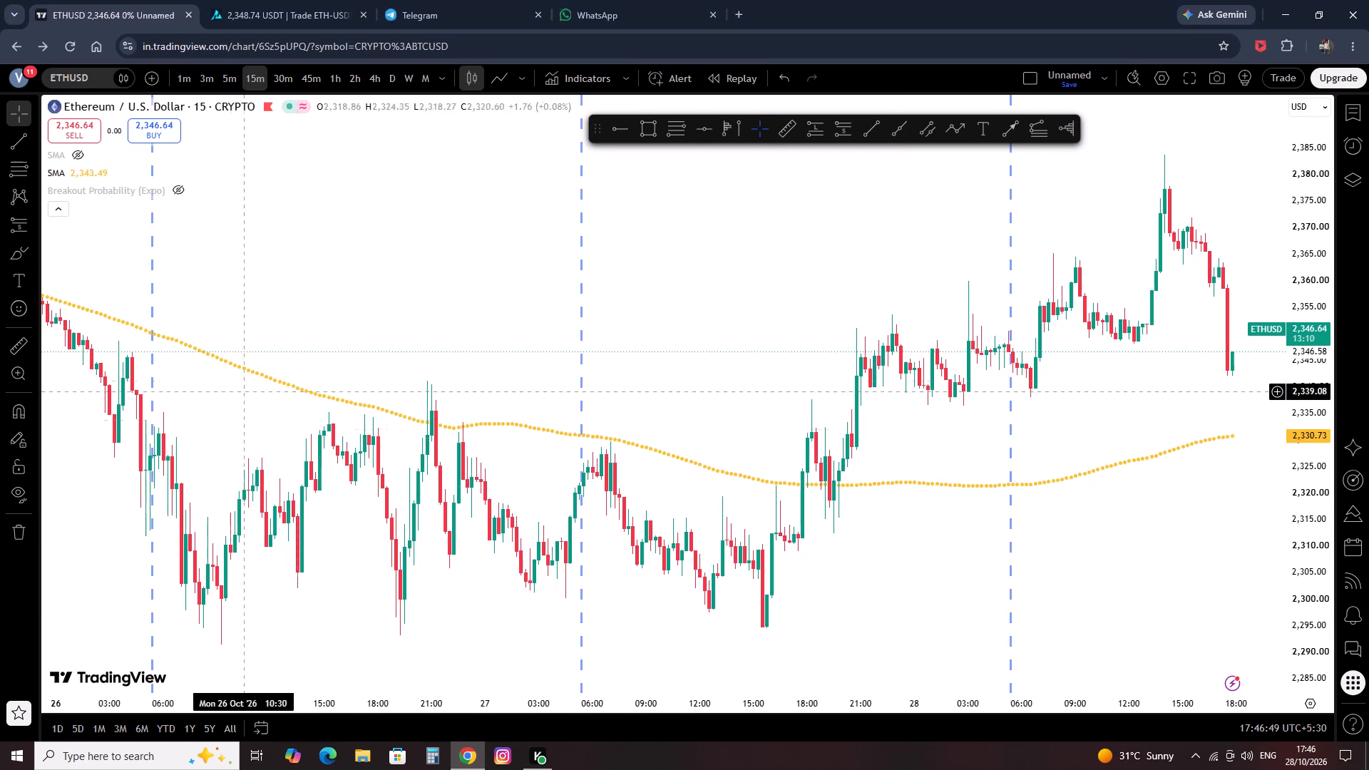
drag(228, 376, 712, 460)
drag(376, 297, 385, 304)
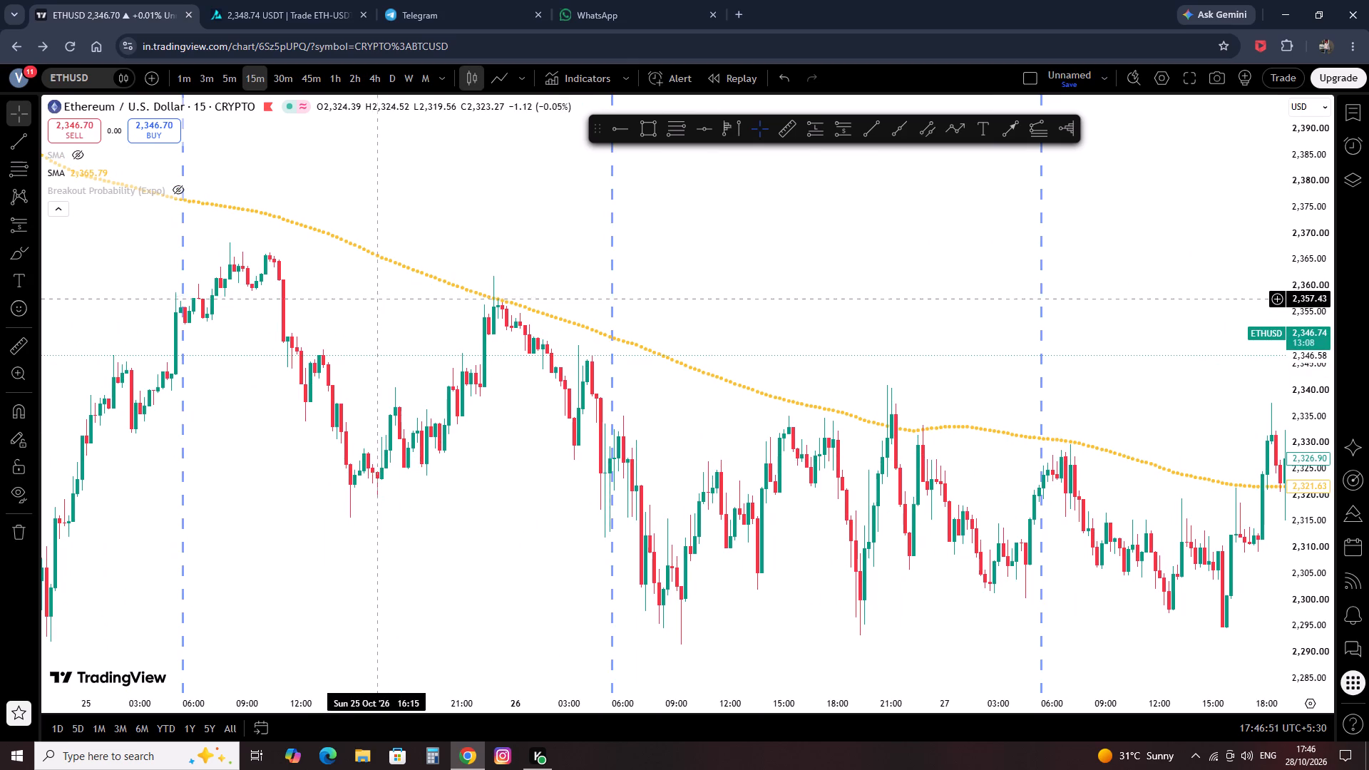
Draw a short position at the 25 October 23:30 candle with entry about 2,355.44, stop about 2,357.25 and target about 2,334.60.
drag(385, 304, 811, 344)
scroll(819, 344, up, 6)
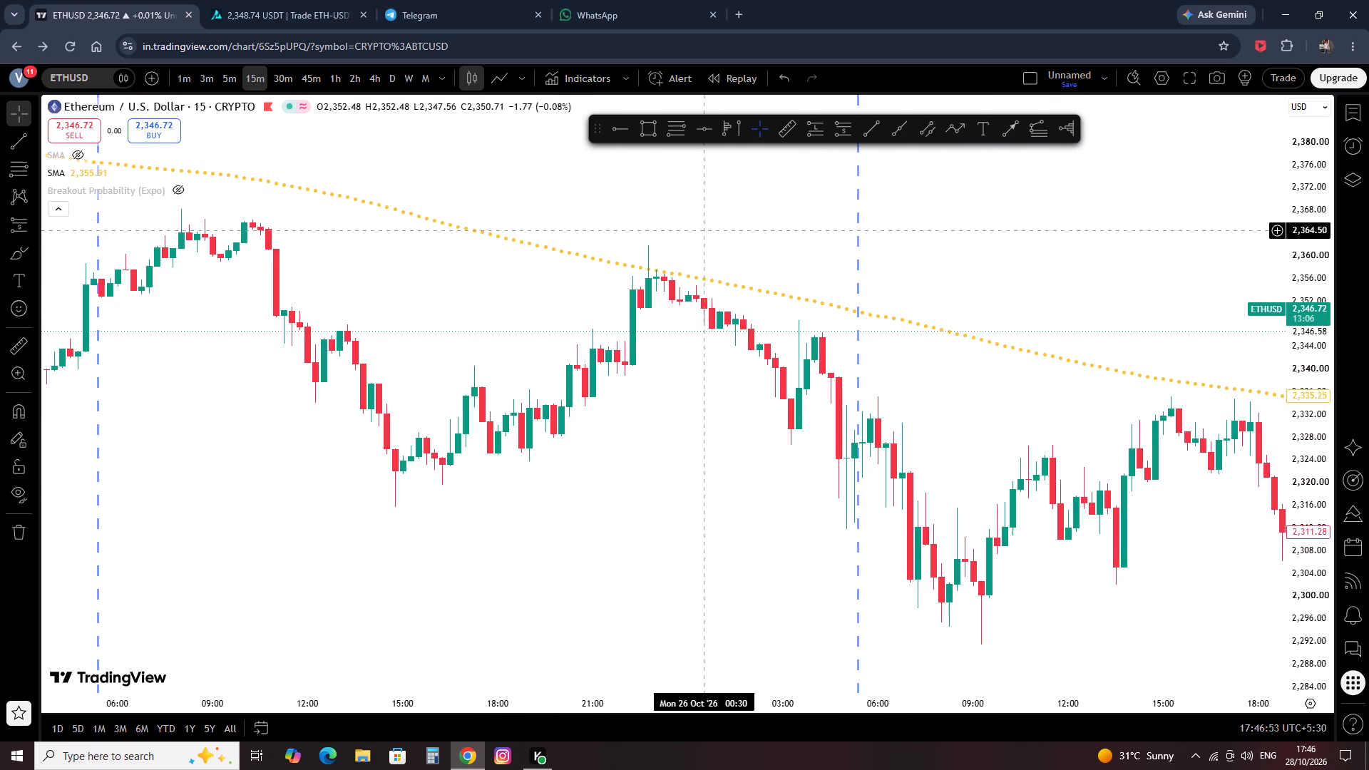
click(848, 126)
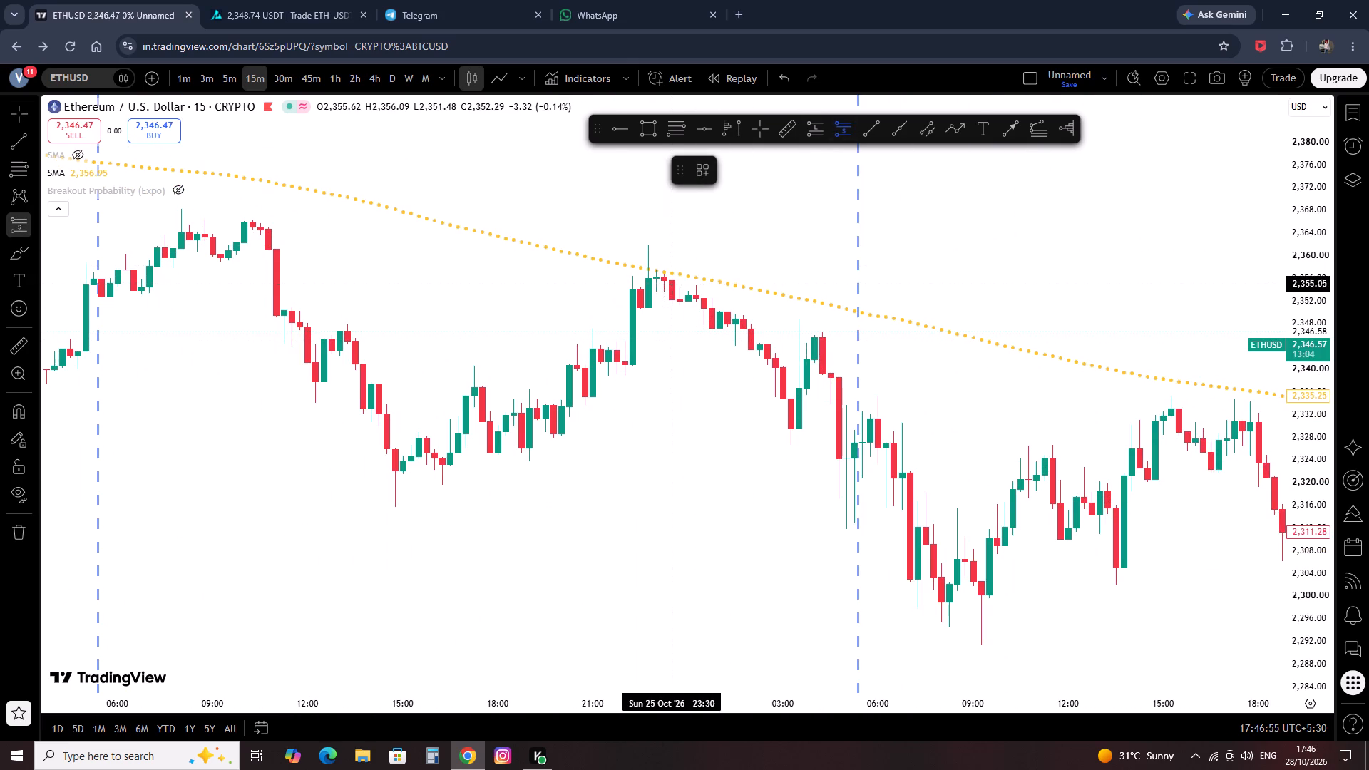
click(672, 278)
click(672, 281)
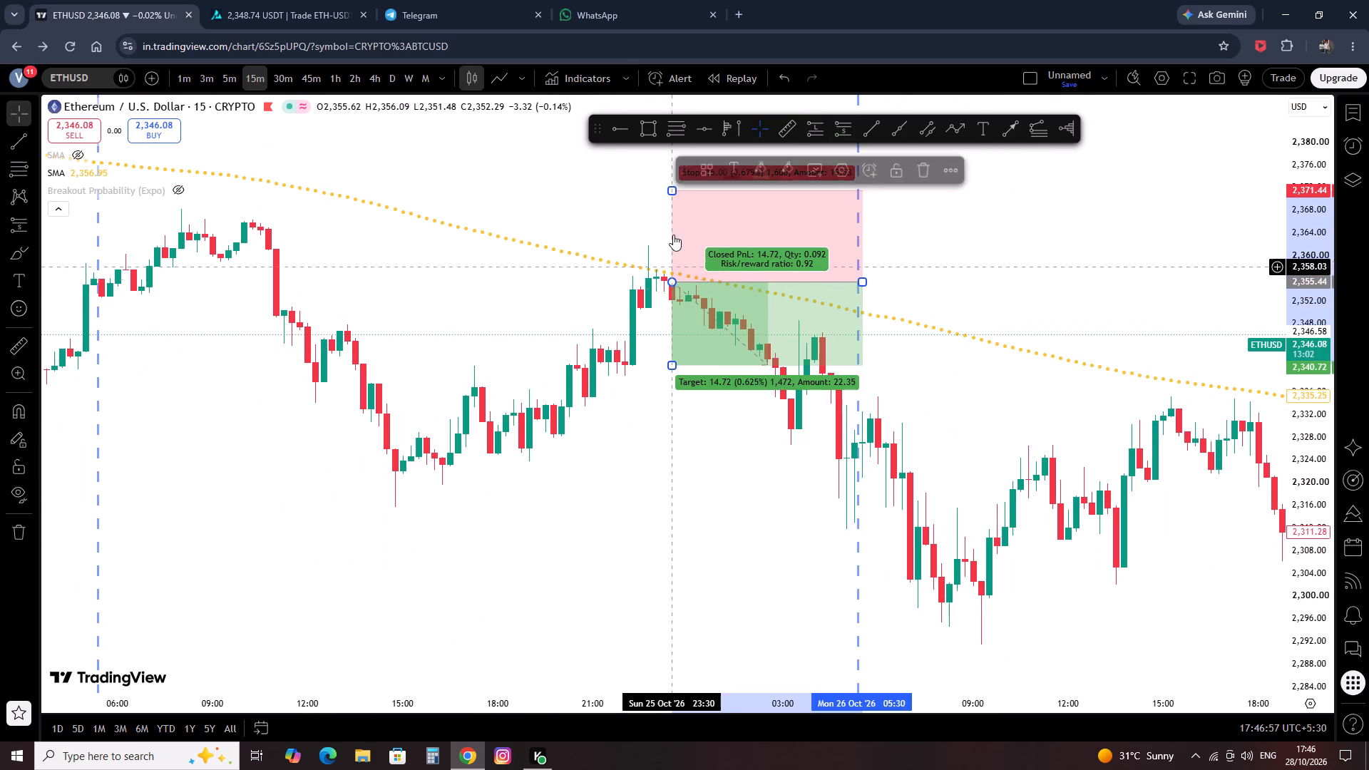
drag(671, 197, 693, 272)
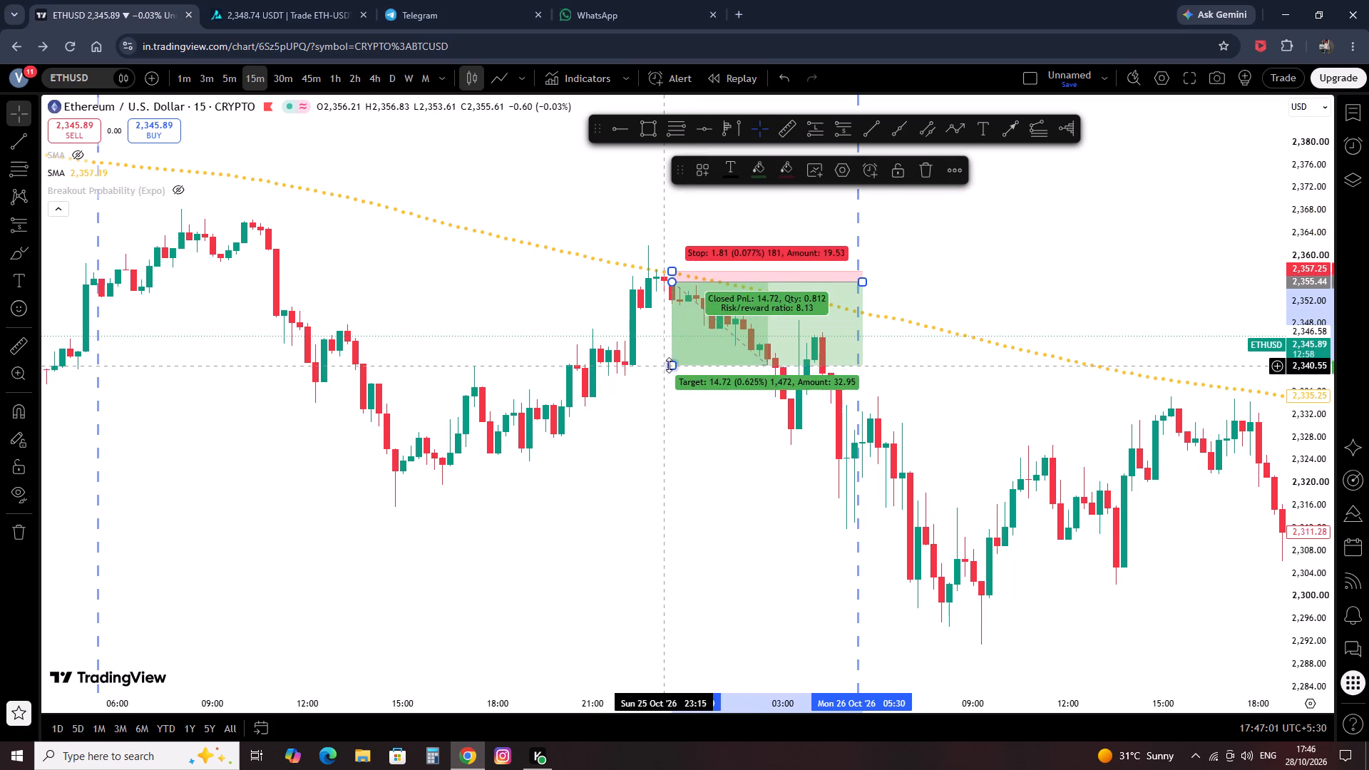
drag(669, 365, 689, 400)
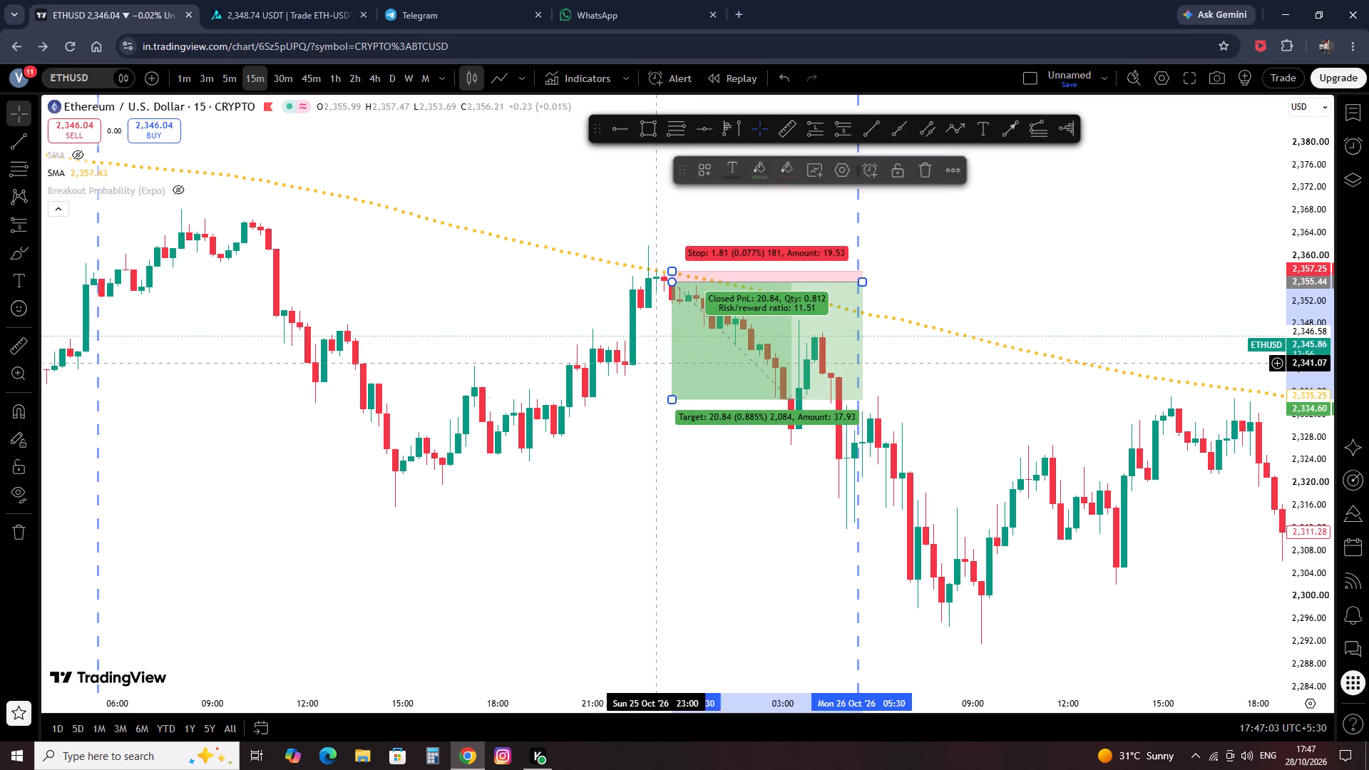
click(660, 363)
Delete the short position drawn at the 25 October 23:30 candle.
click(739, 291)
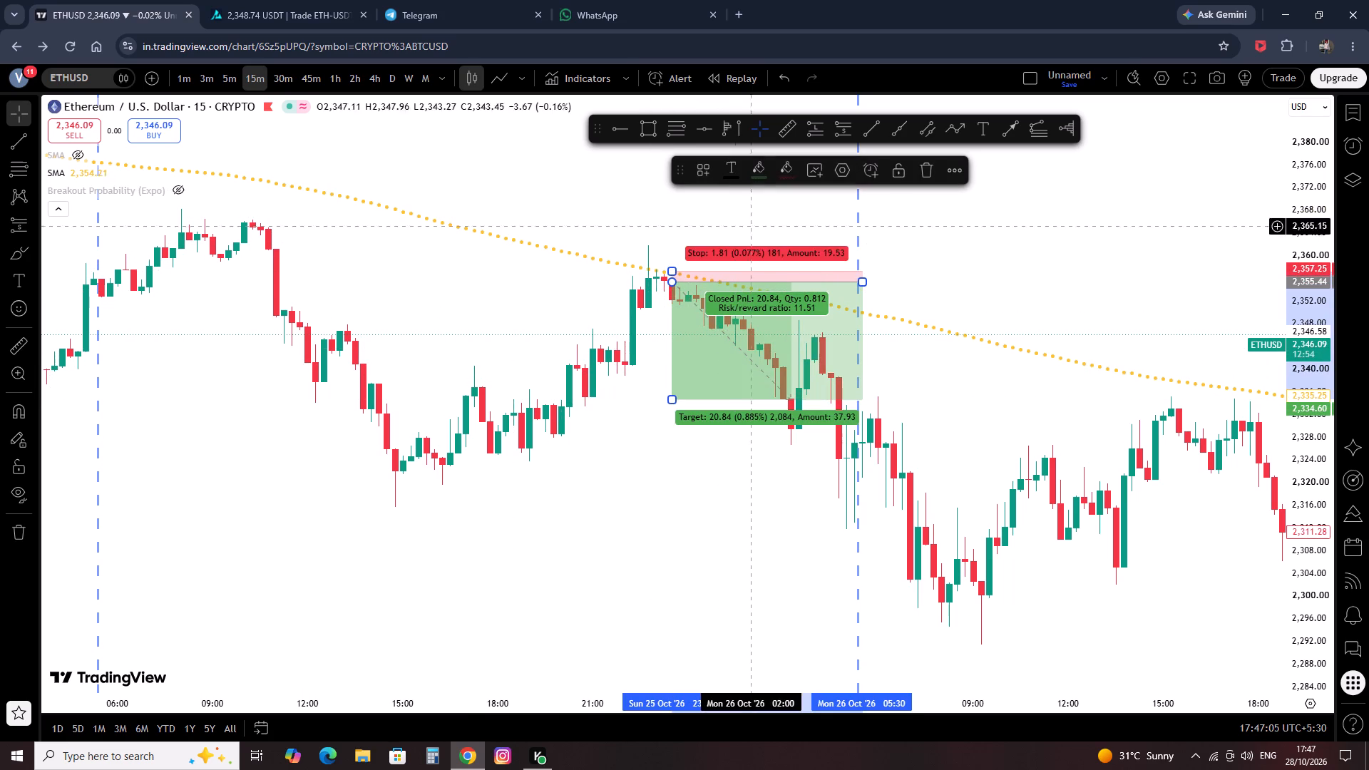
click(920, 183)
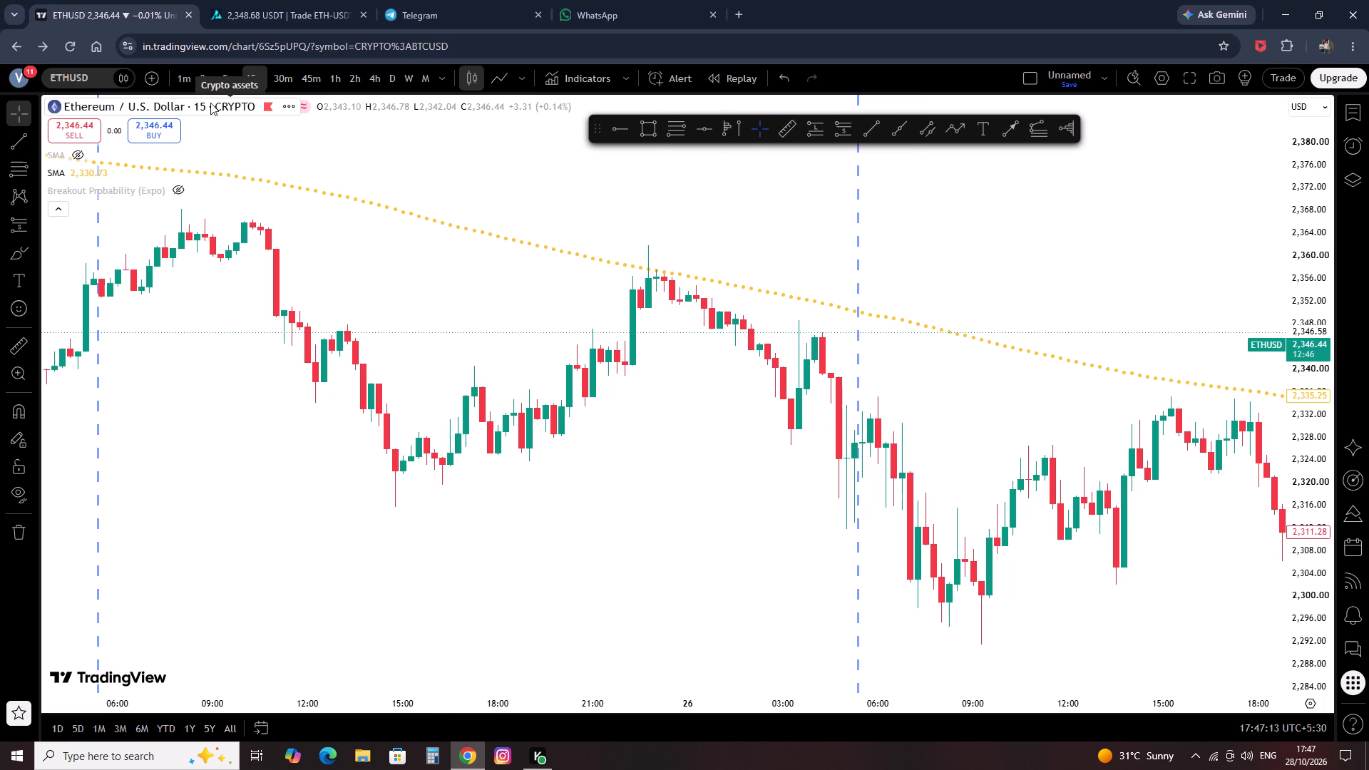
Examine how the older 15-minute ETHUSD candles from 21 to 25 October behave around the yellow SMA.
scroll(87, 249, down, 6)
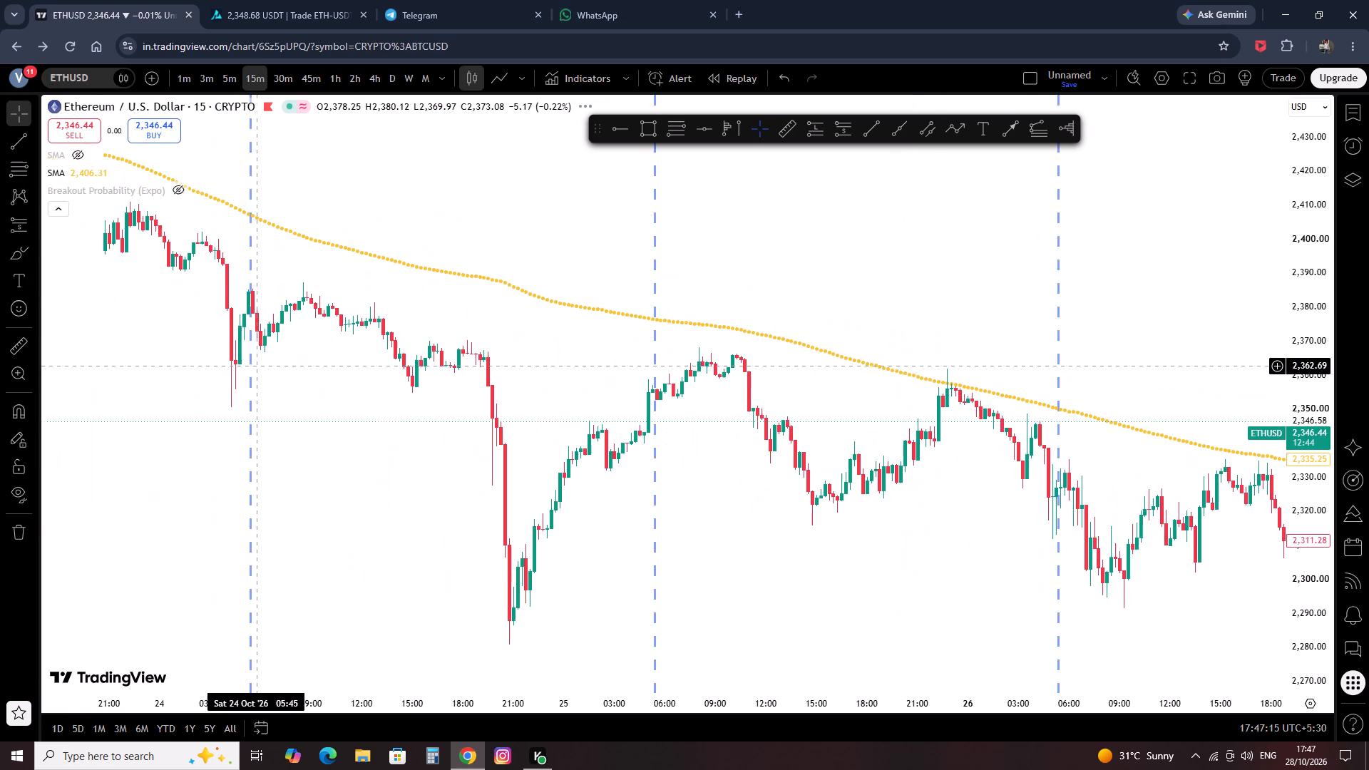
scroll(257, 365, down, 1)
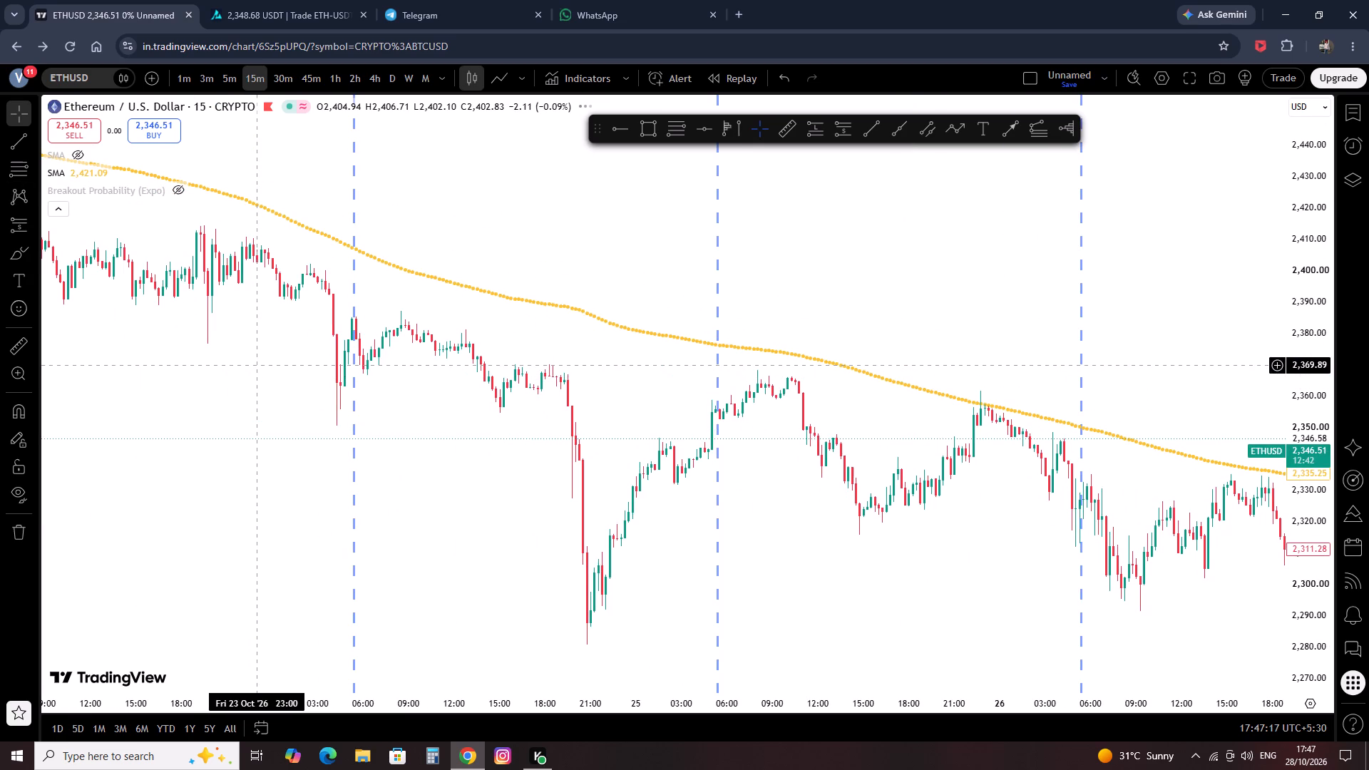
scroll(257, 365, down, 2)
scroll(191, 342, down, 4)
drag(191, 342, 840, 352)
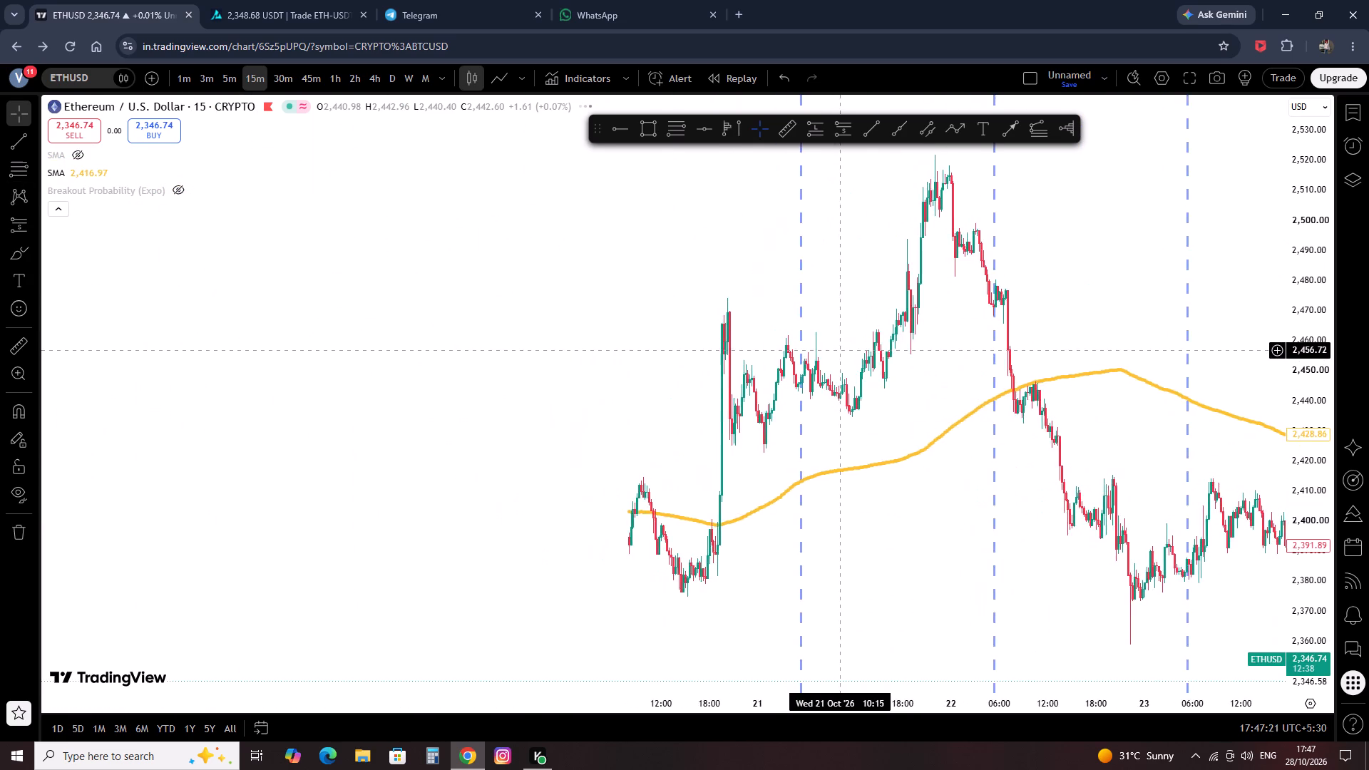
scroll(840, 351, up, 10)
scroll(829, 400, down, 1)
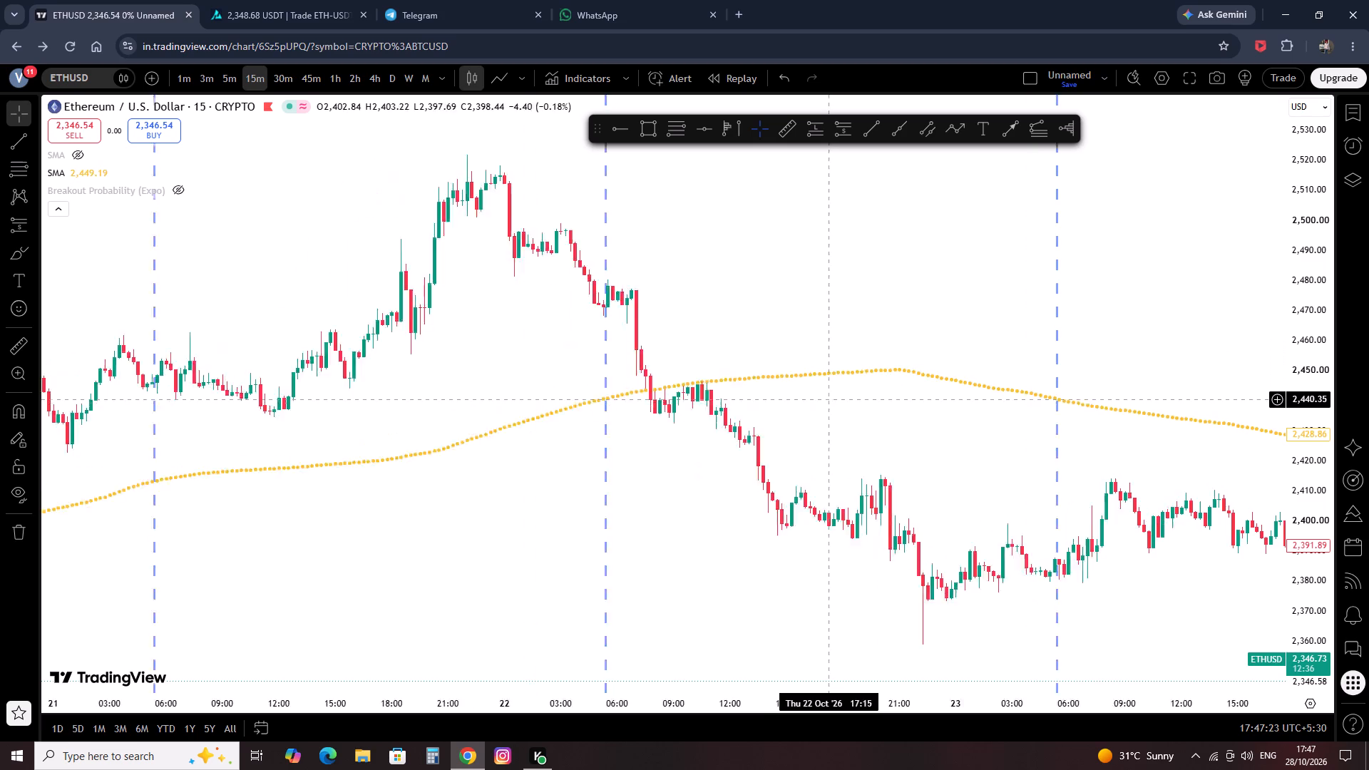
scroll(829, 401, down, 2)
drag(940, 419, 168, 423)
Return to the latest candles, show the blue SMA again and set the ETHUSD chart to 5 minutes.
right_click(660, 344)
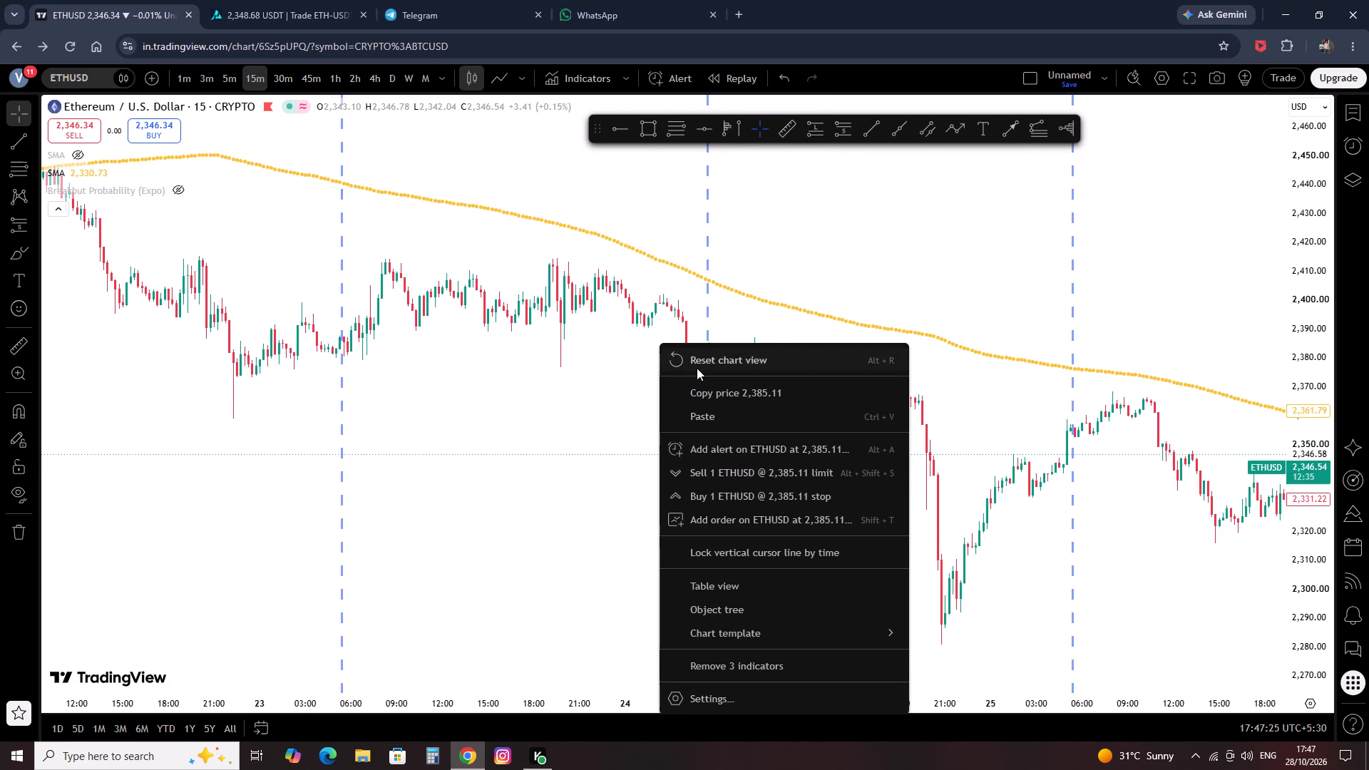
click(697, 368)
scroll(936, 293, down, 2)
drag(1027, 293, 332, 357)
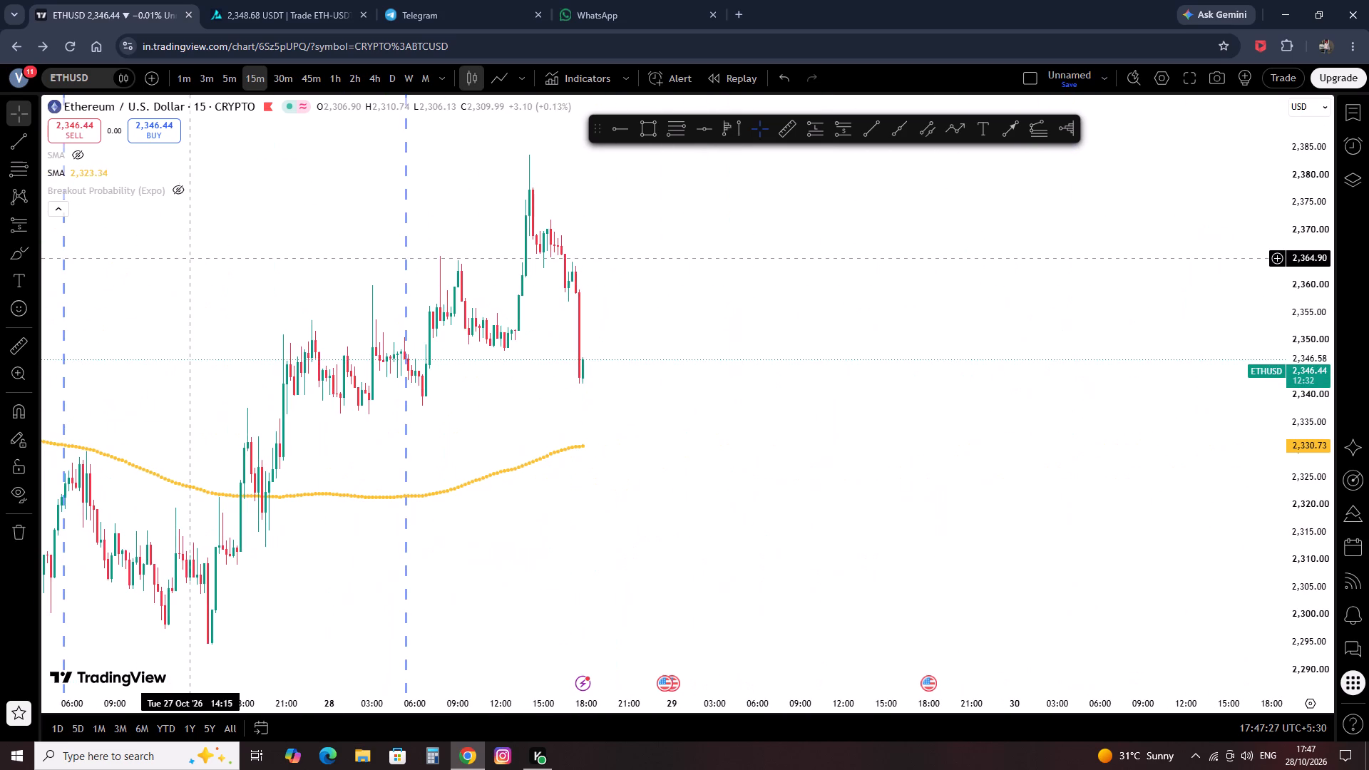
click(78, 158)
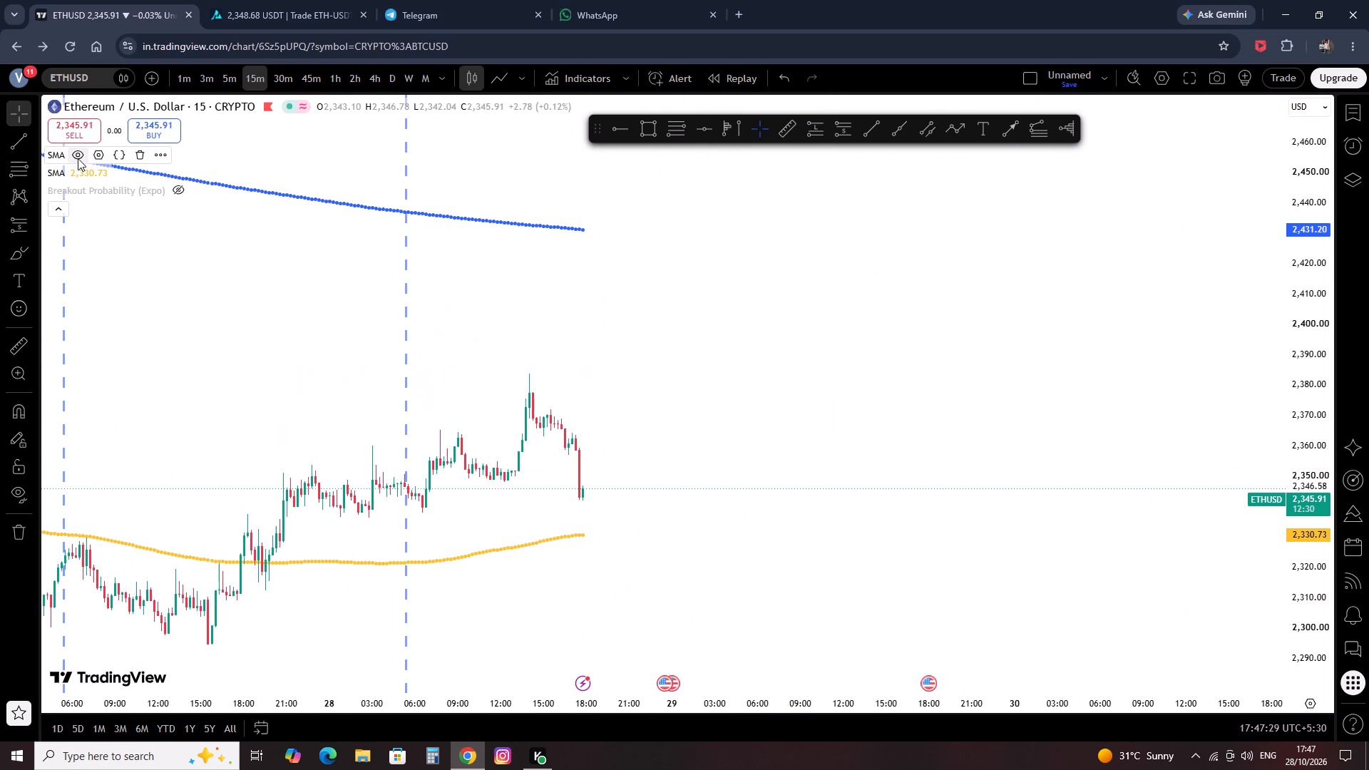
click(230, 77)
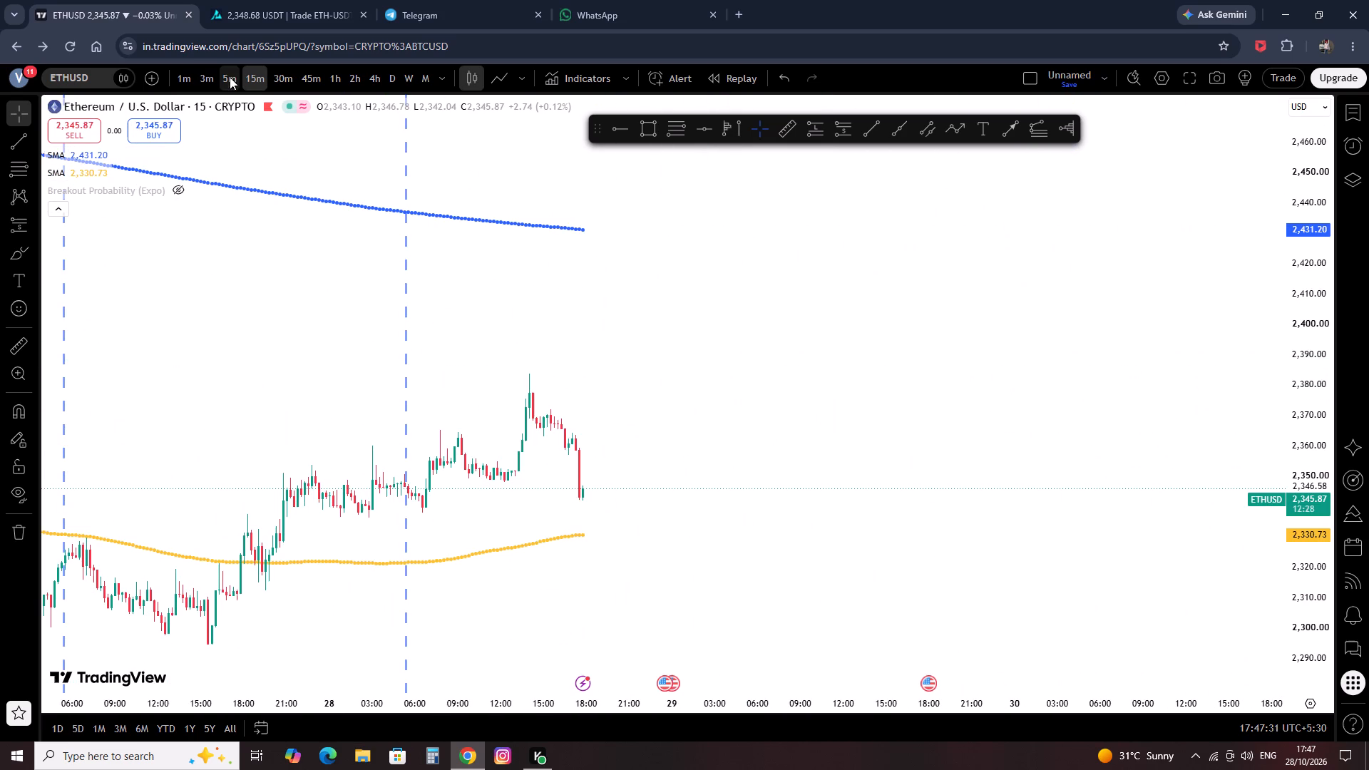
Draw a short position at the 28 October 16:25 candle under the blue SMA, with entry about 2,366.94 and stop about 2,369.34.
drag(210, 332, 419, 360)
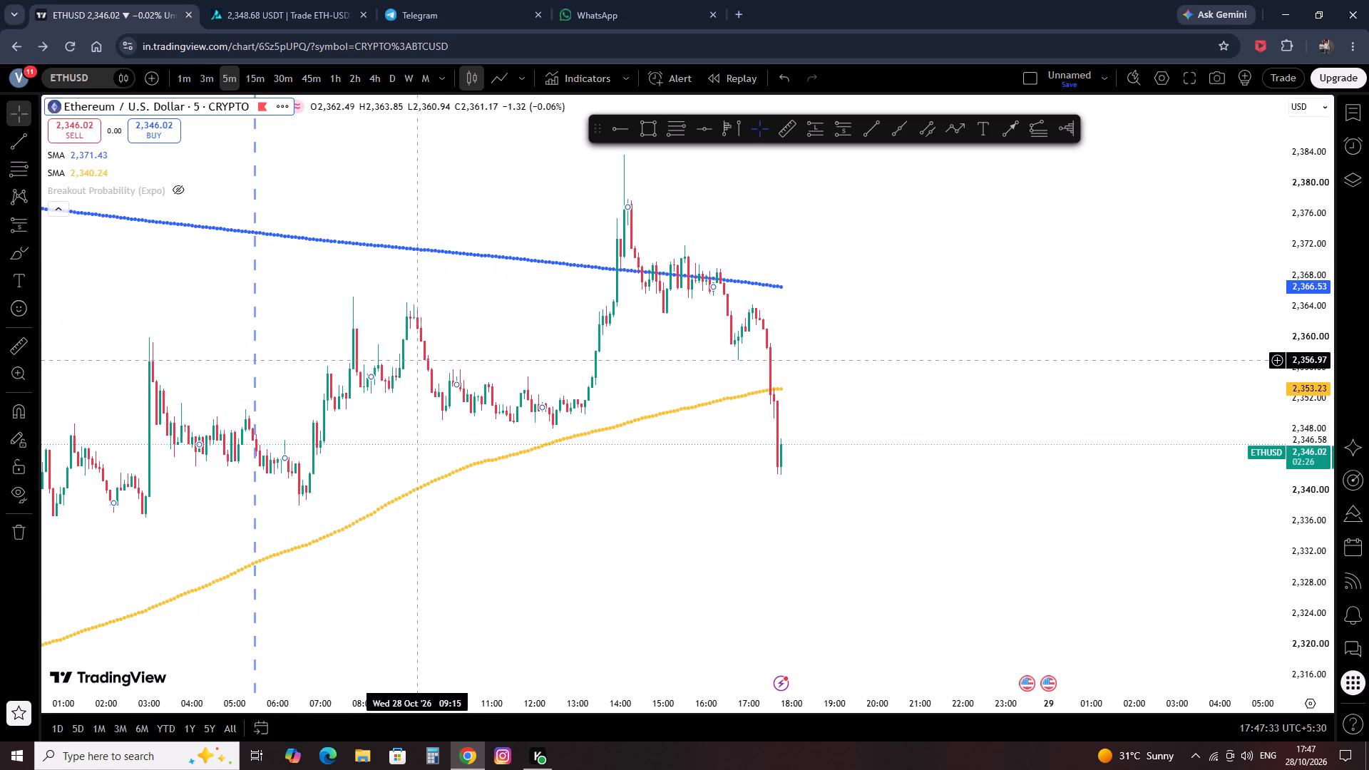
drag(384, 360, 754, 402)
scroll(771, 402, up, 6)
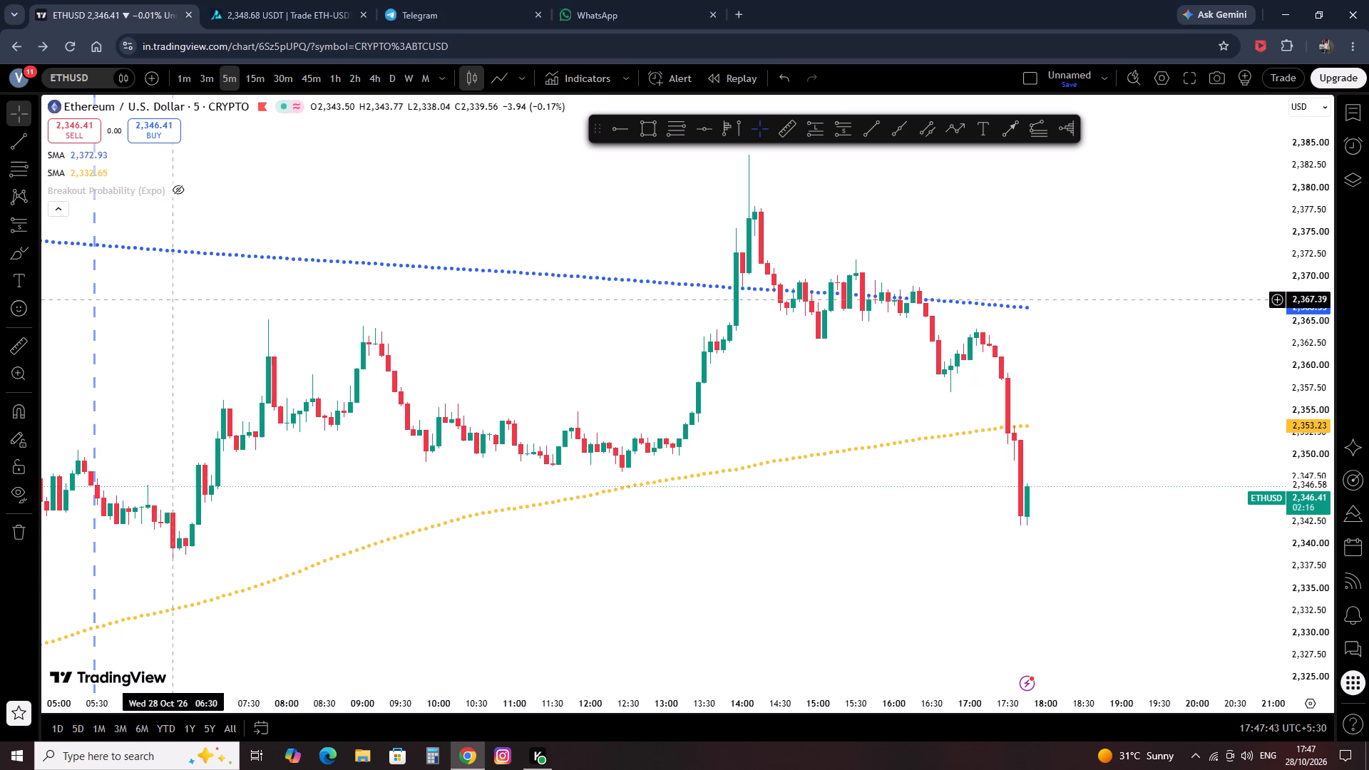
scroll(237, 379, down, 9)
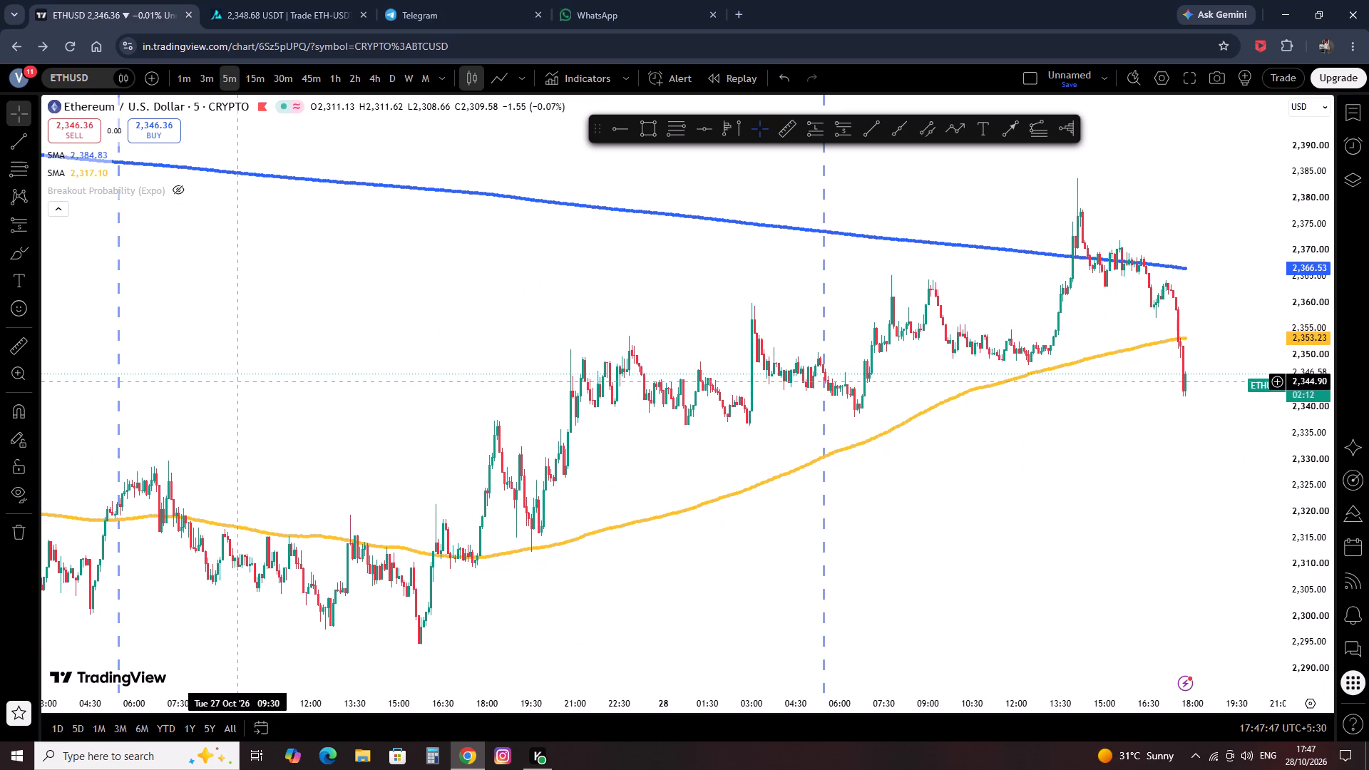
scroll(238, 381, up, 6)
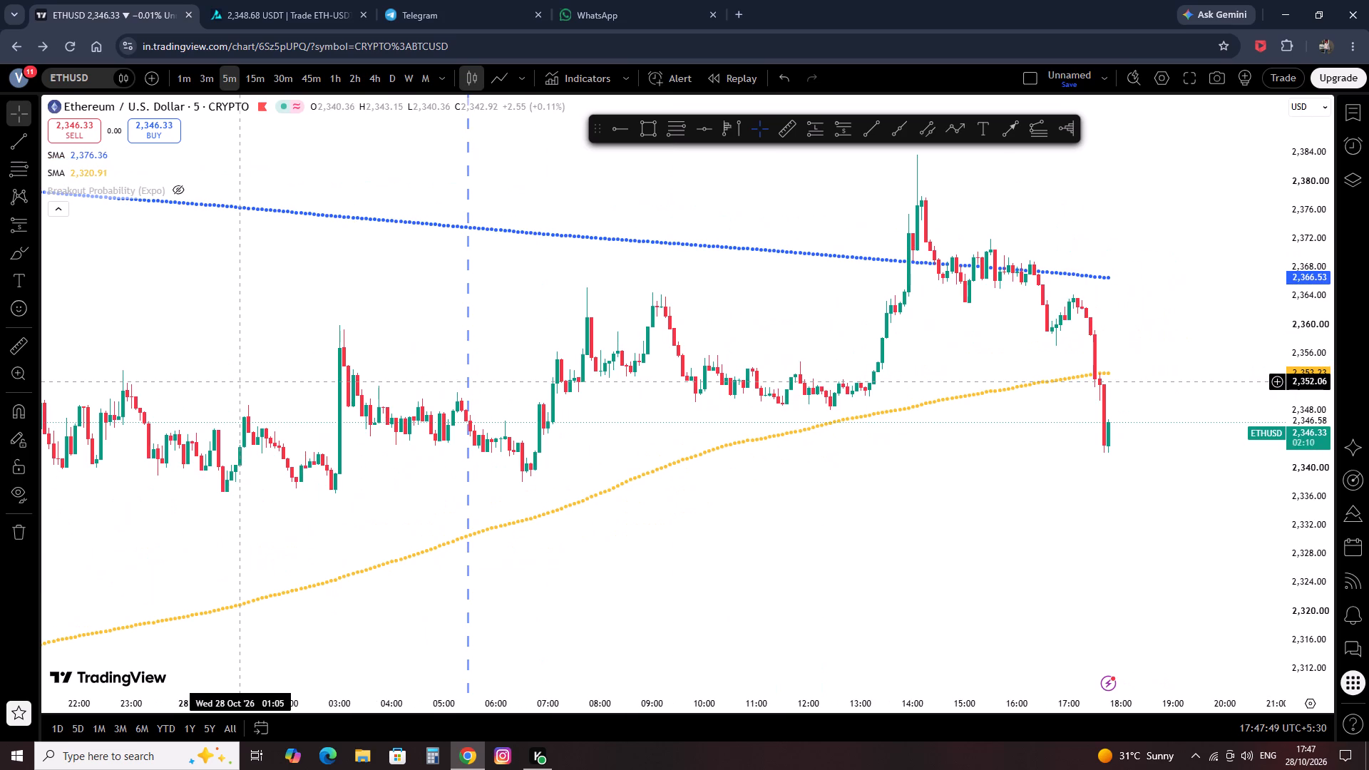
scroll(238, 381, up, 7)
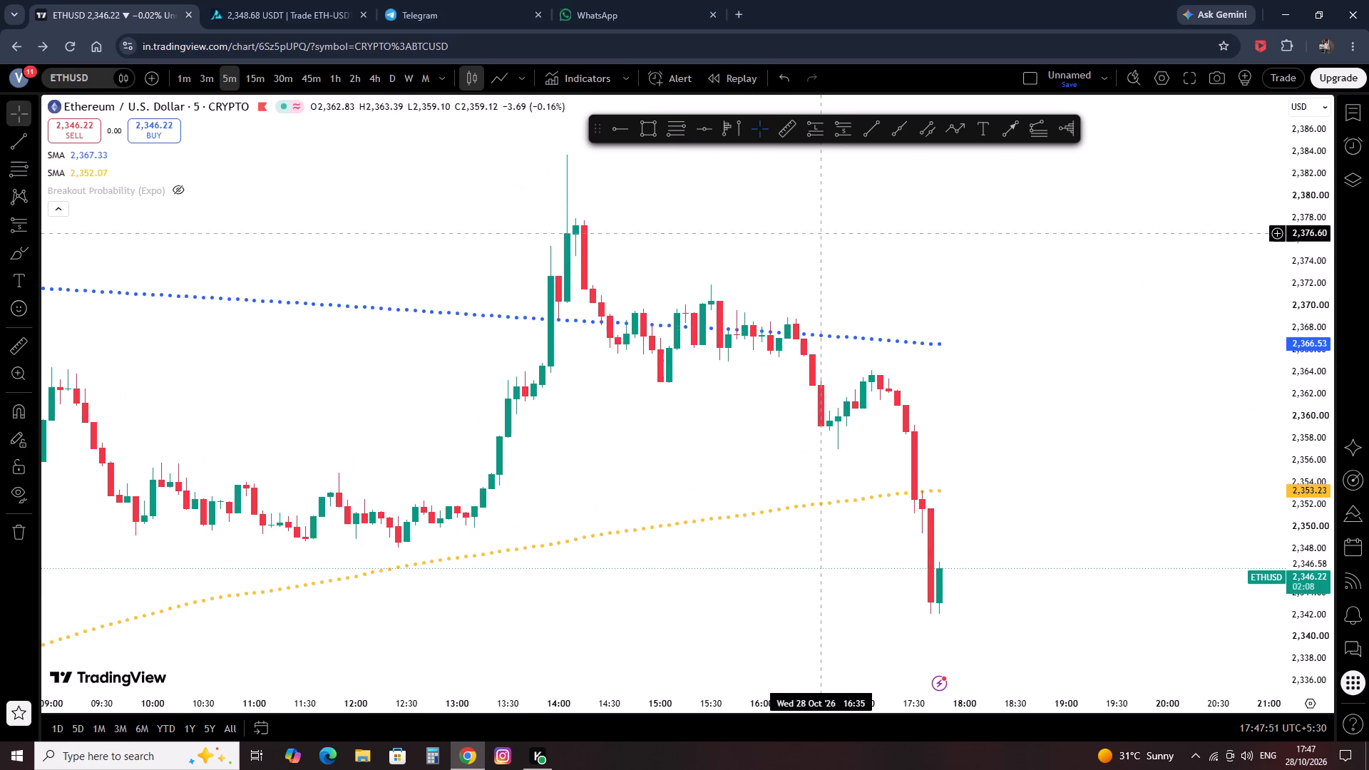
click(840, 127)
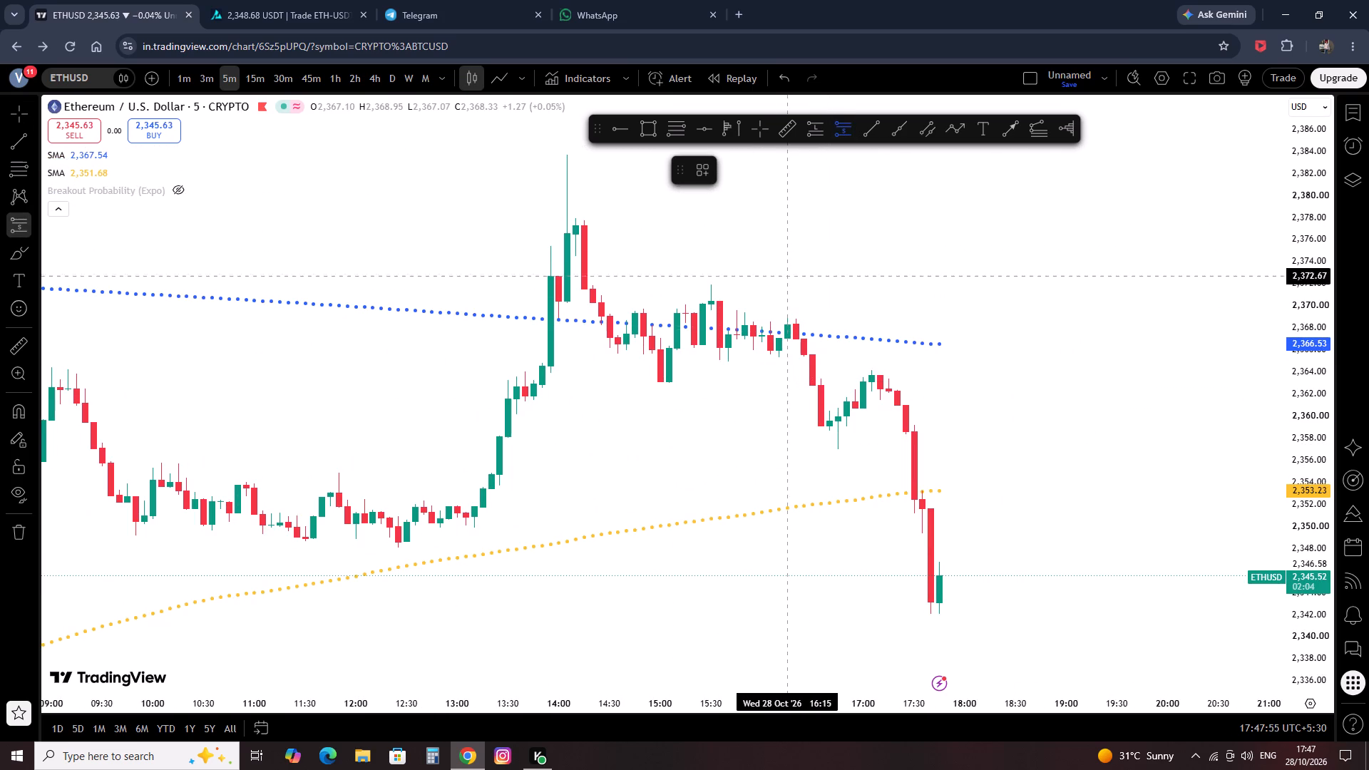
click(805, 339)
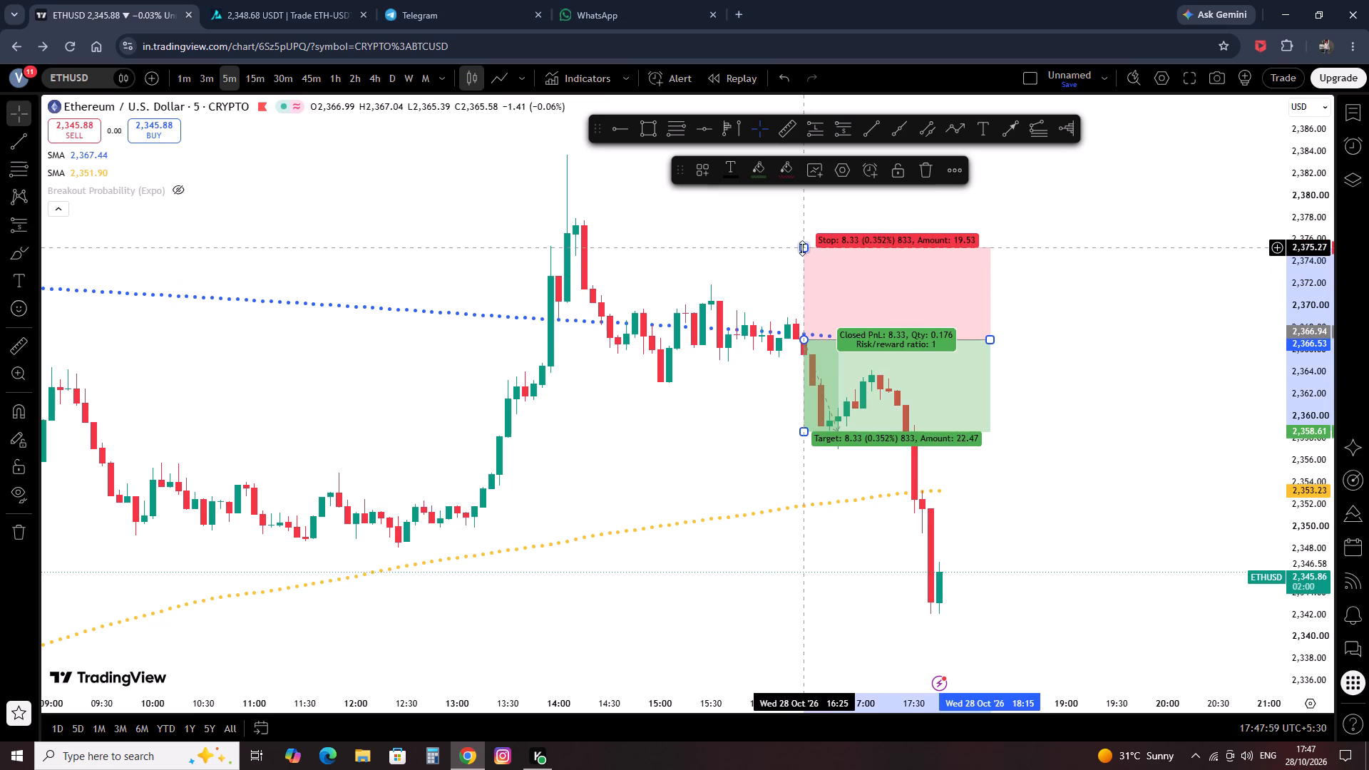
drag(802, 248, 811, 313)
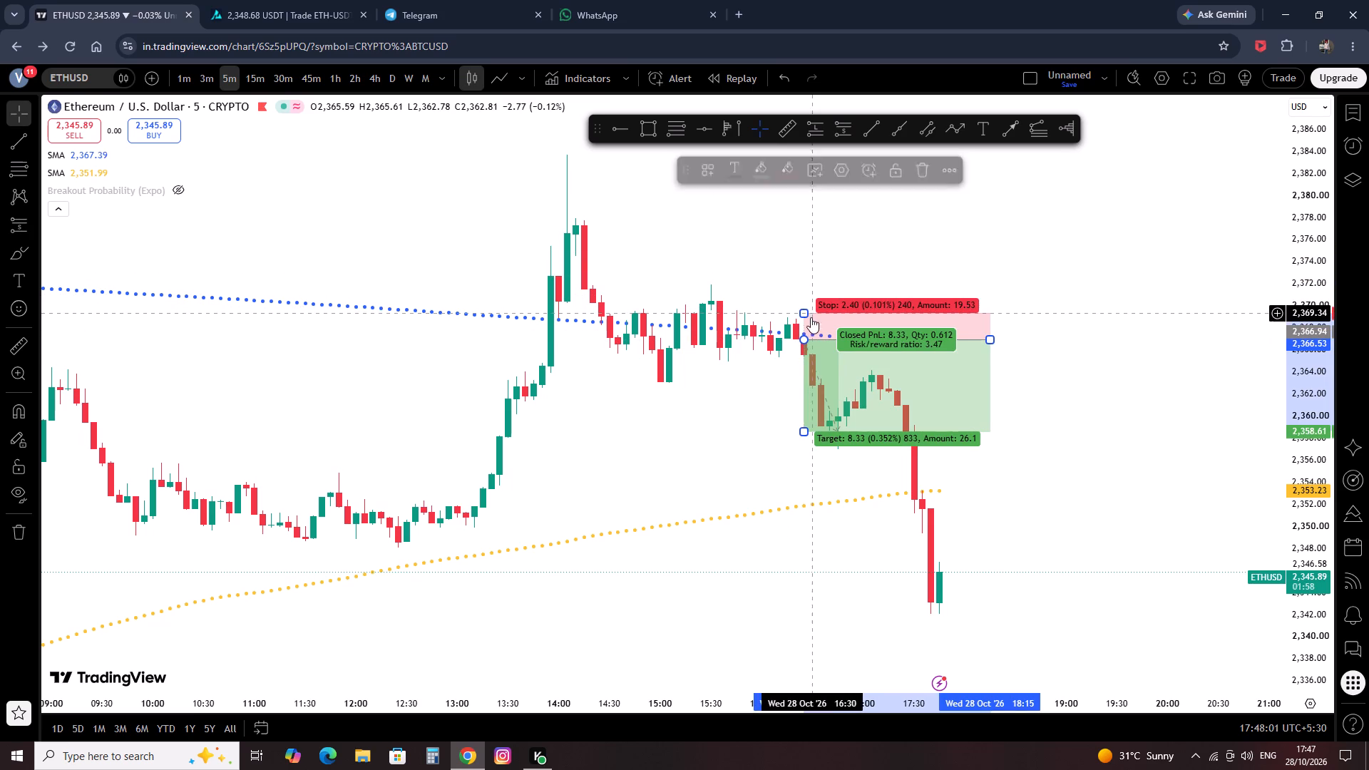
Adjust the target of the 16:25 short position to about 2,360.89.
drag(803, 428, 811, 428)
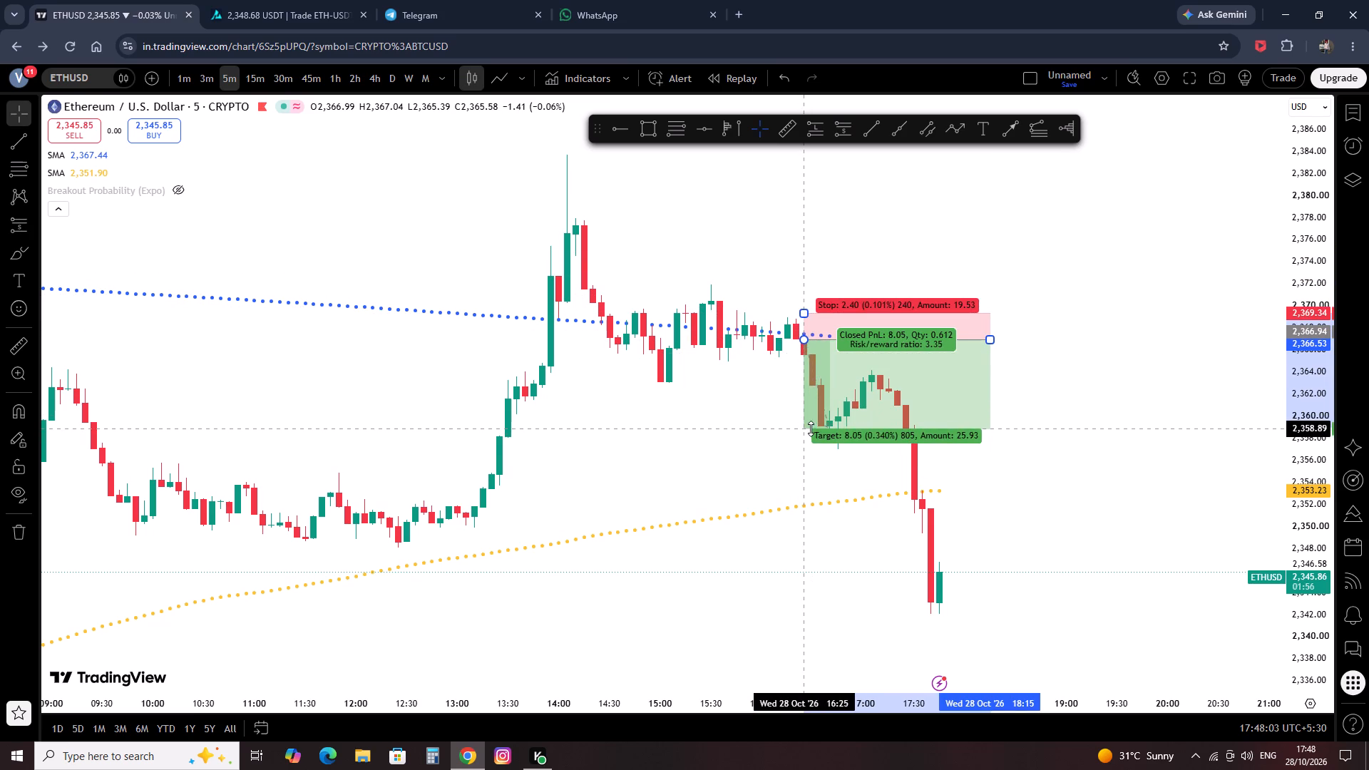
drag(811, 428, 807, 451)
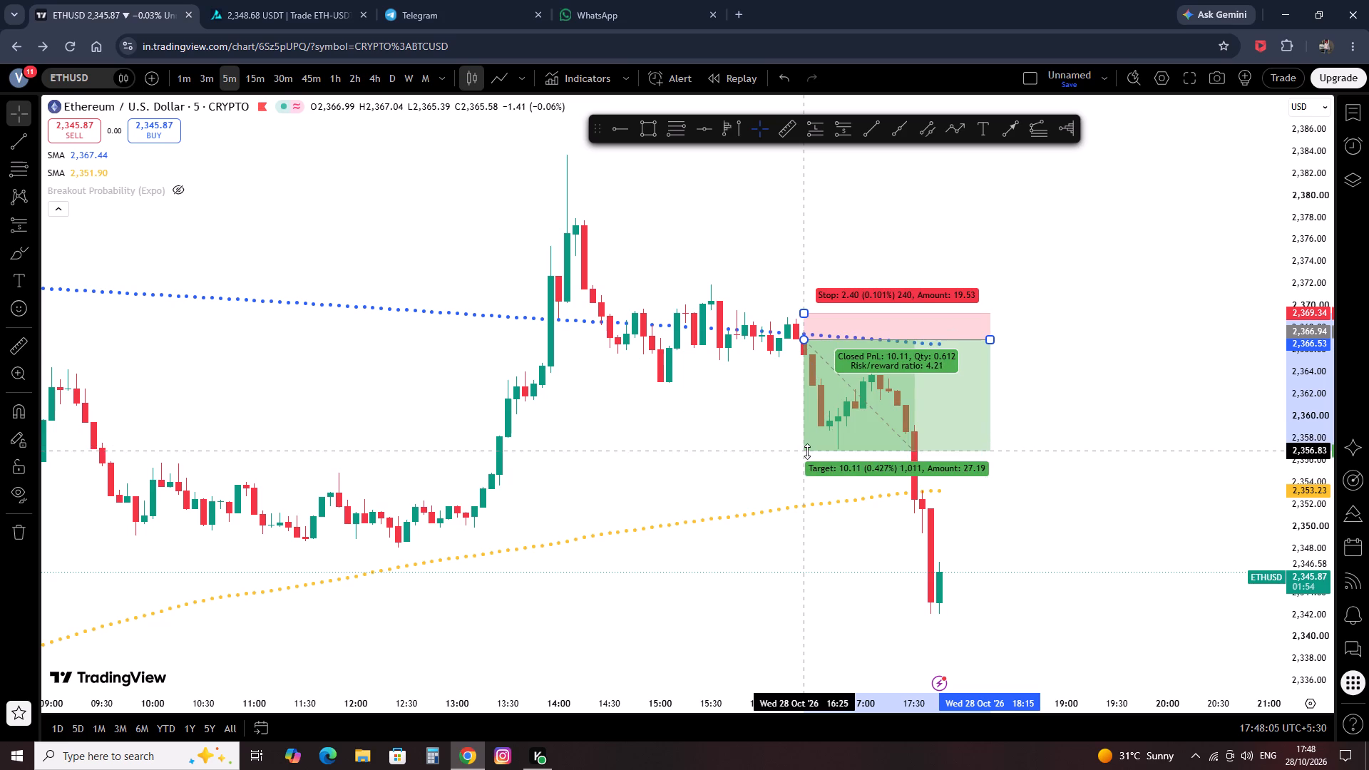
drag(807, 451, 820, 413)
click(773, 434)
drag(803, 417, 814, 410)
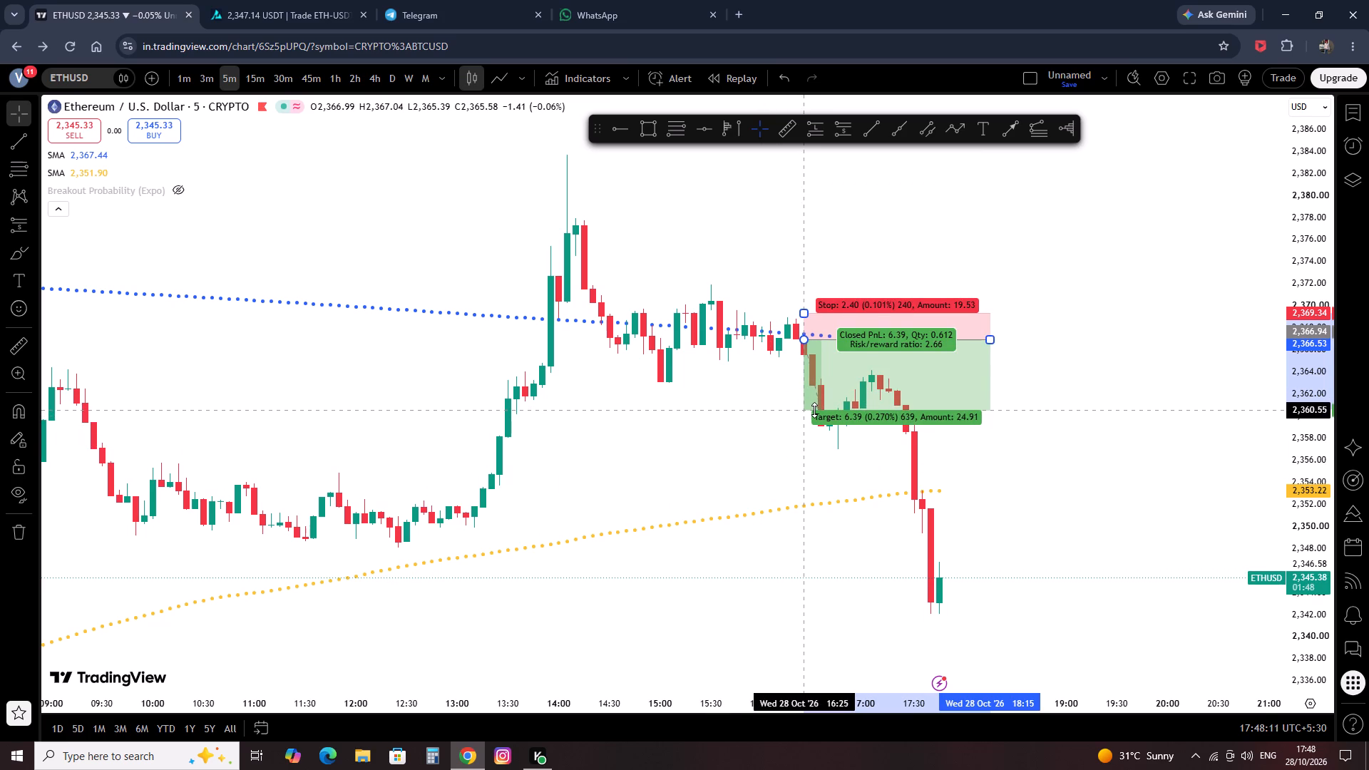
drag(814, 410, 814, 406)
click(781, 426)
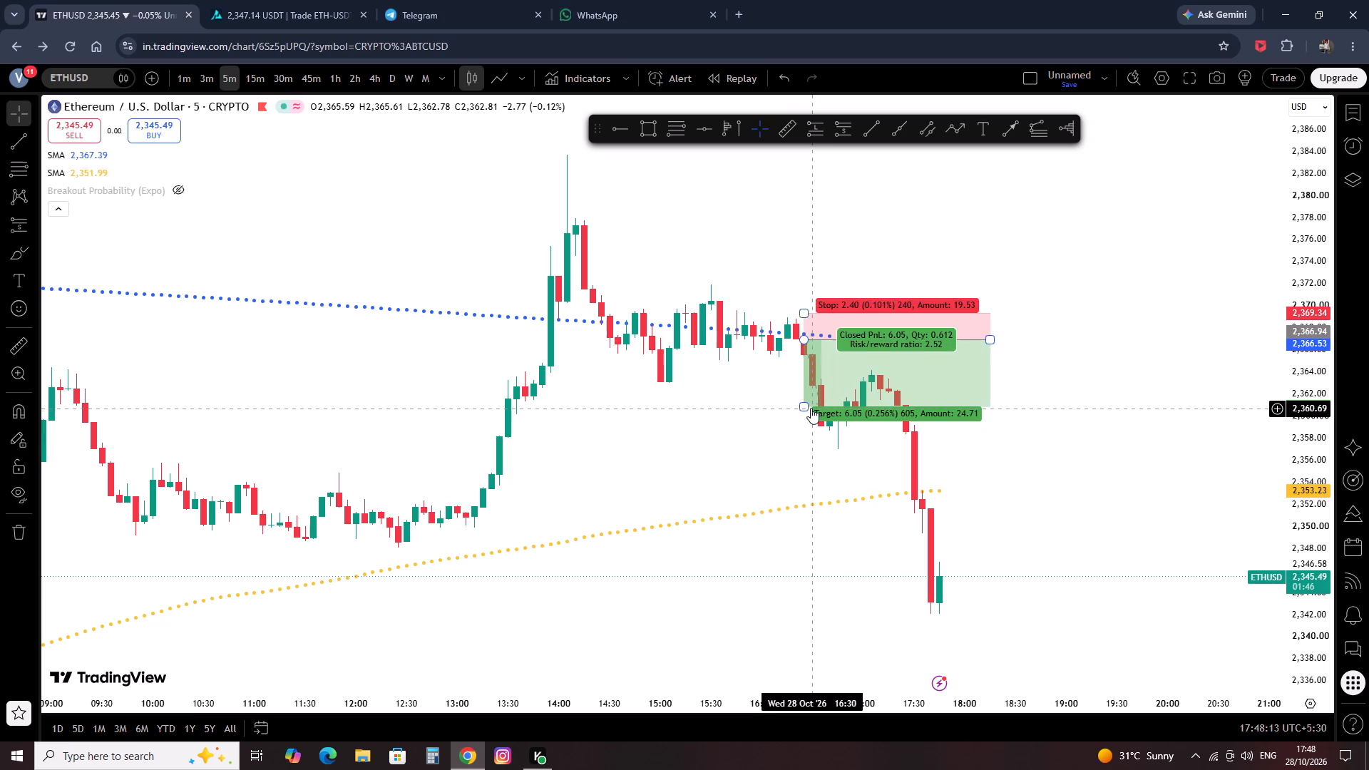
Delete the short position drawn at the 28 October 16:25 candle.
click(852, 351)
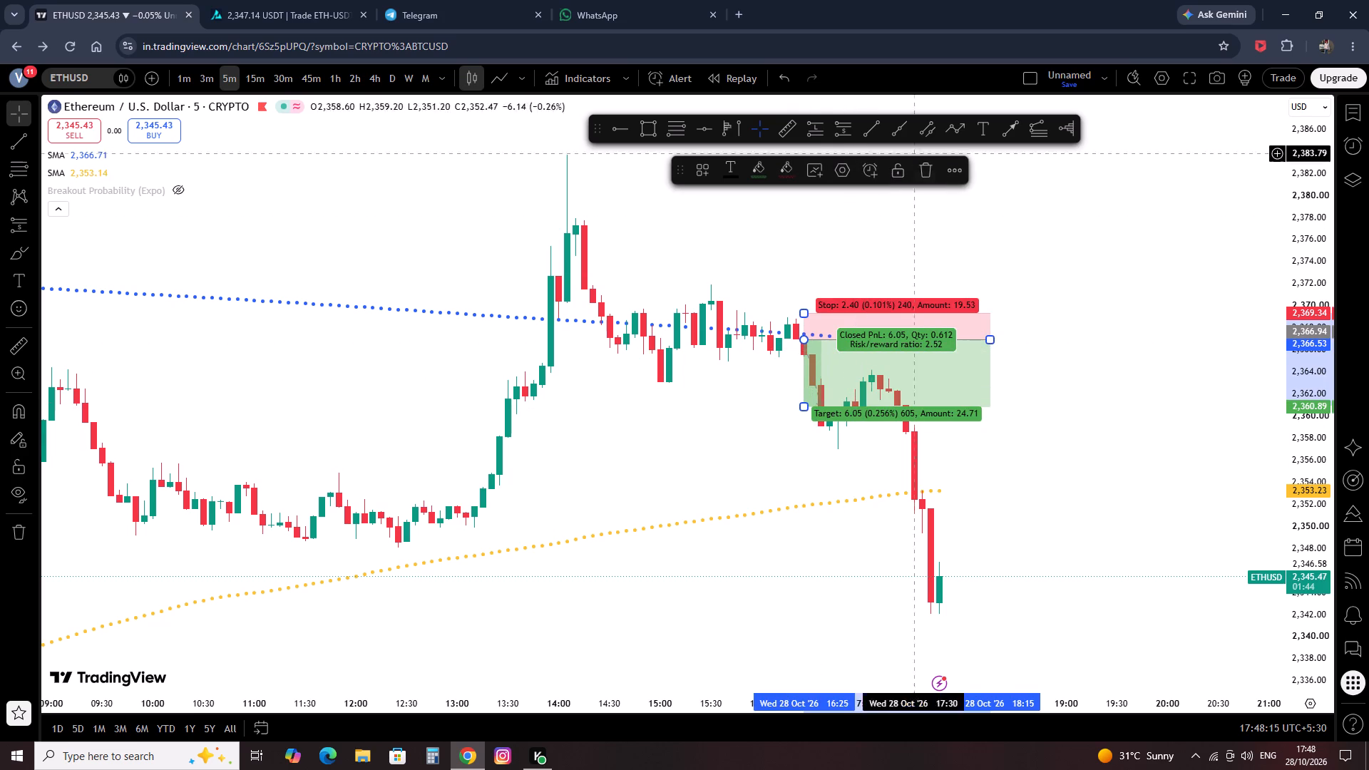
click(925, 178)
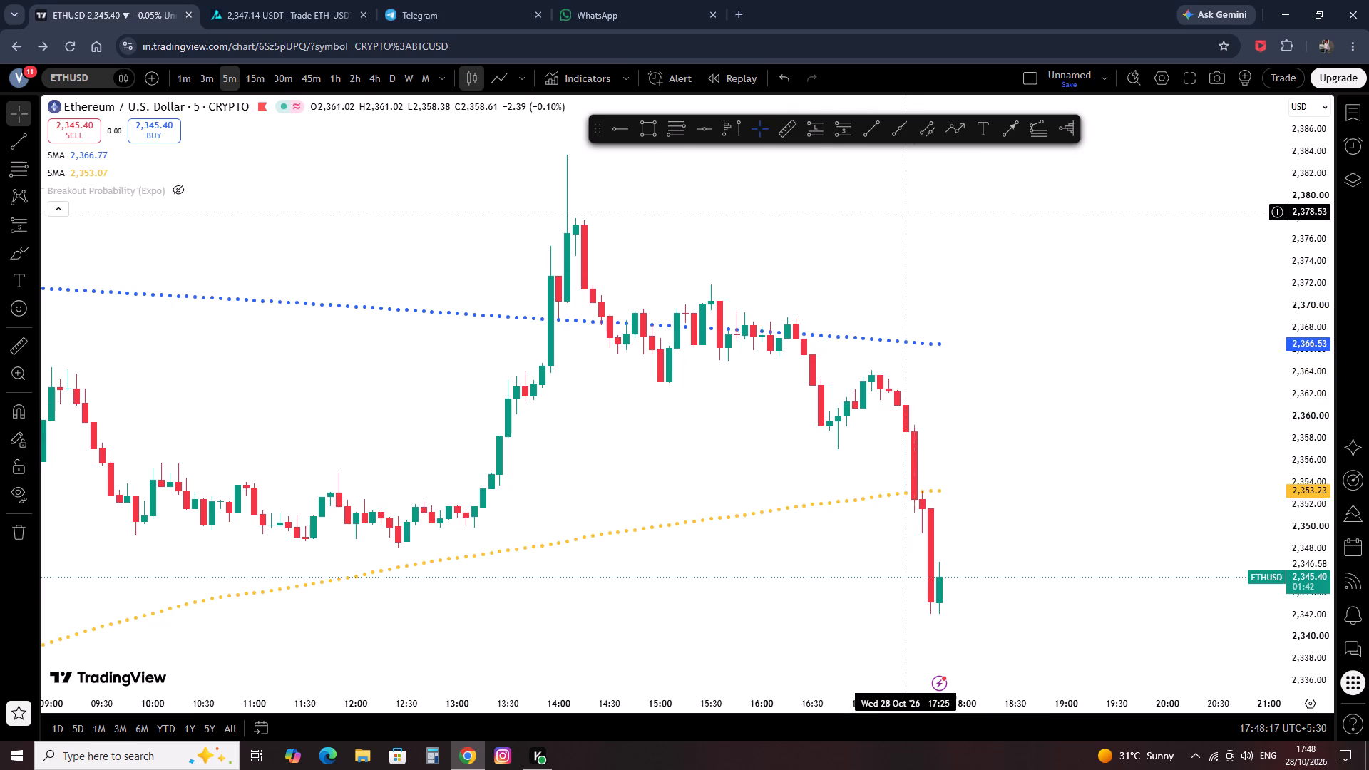
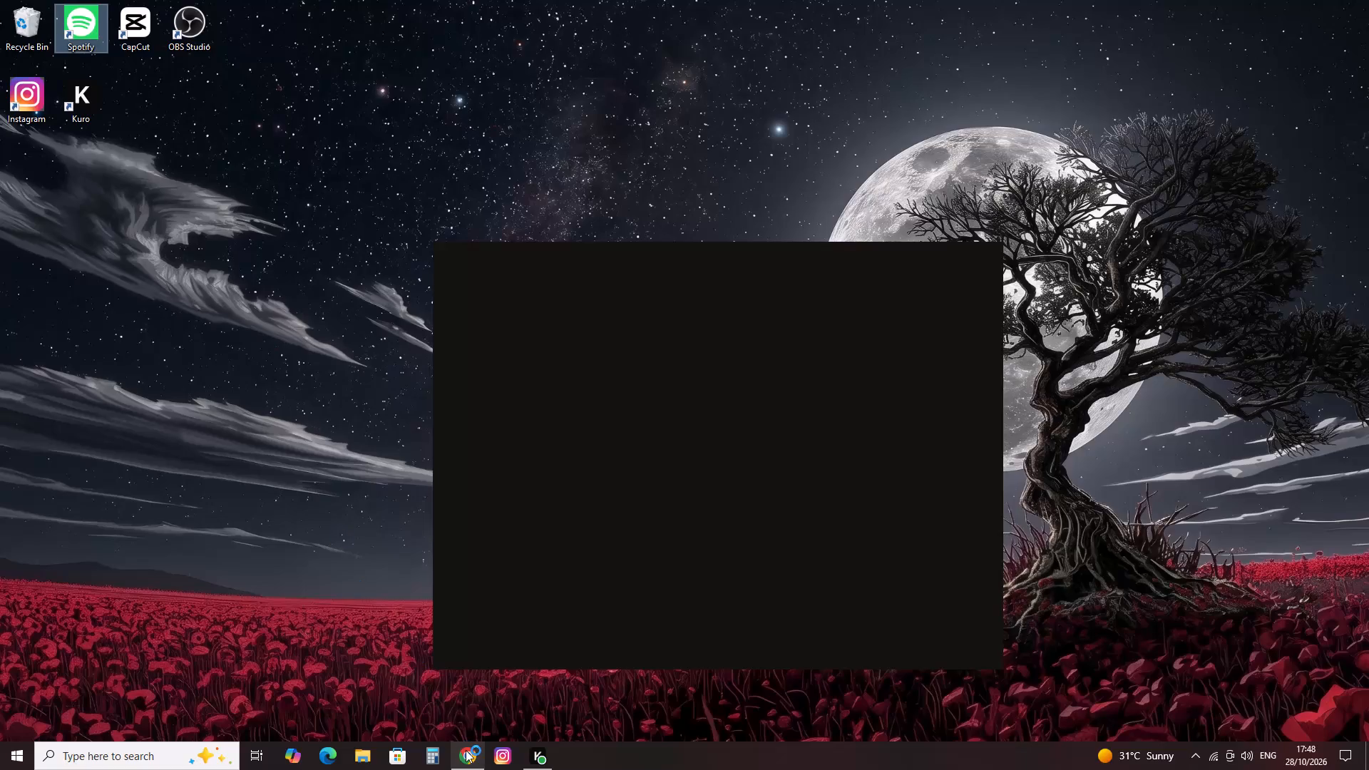
Switch to Chrome and examine ETHUSD's 5-minute price history from 24 to 28 October against the blue and yellow SMAs.
click(467, 750)
scroll(673, 404, down, 3)
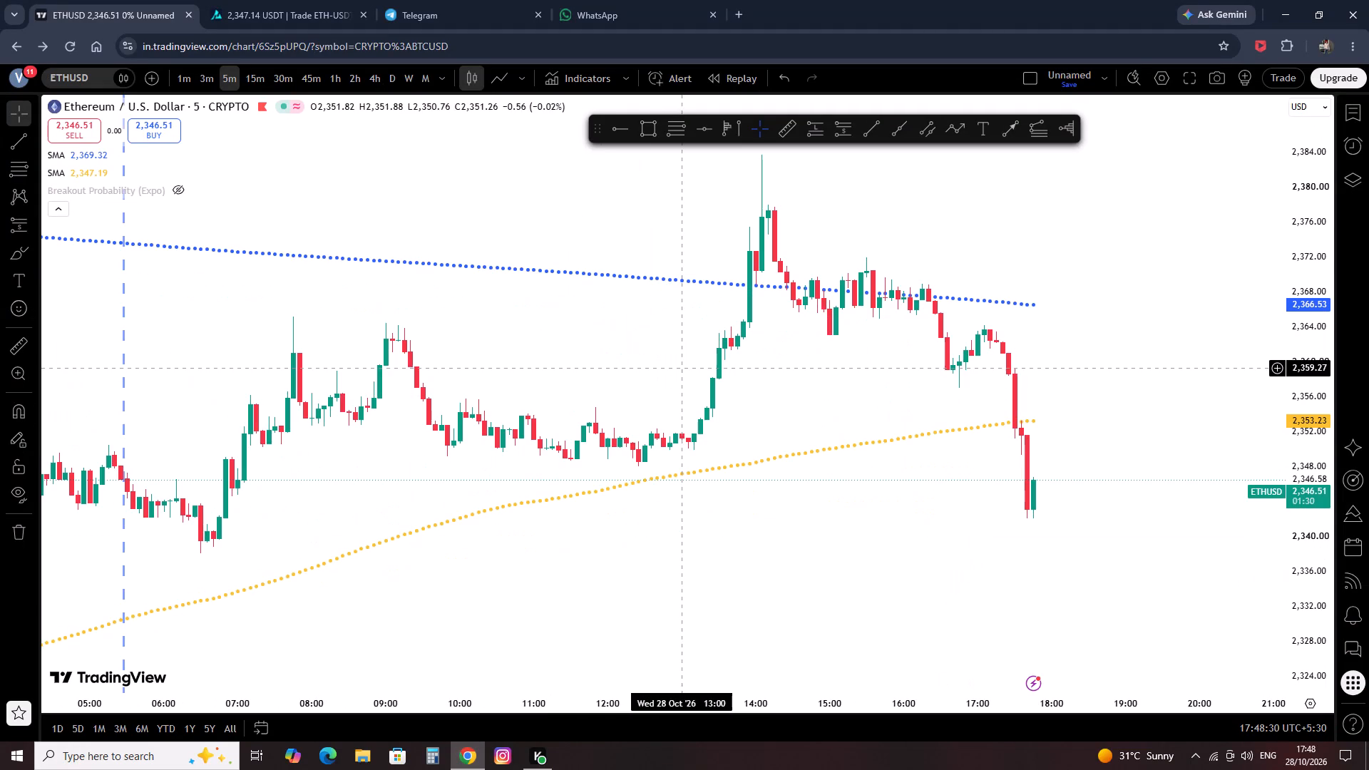
scroll(681, 369, down, 6)
scroll(409, 521, down, 2)
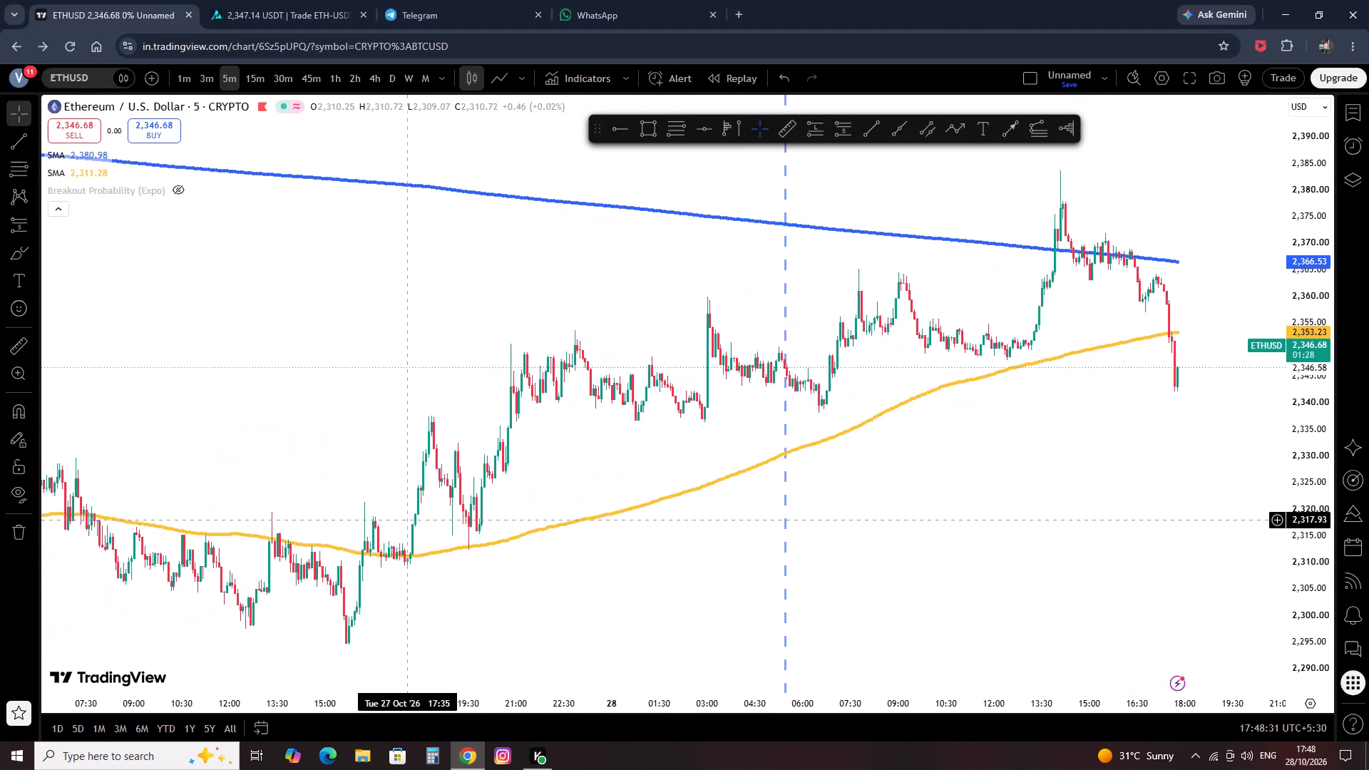
scroll(343, 498, down, 2)
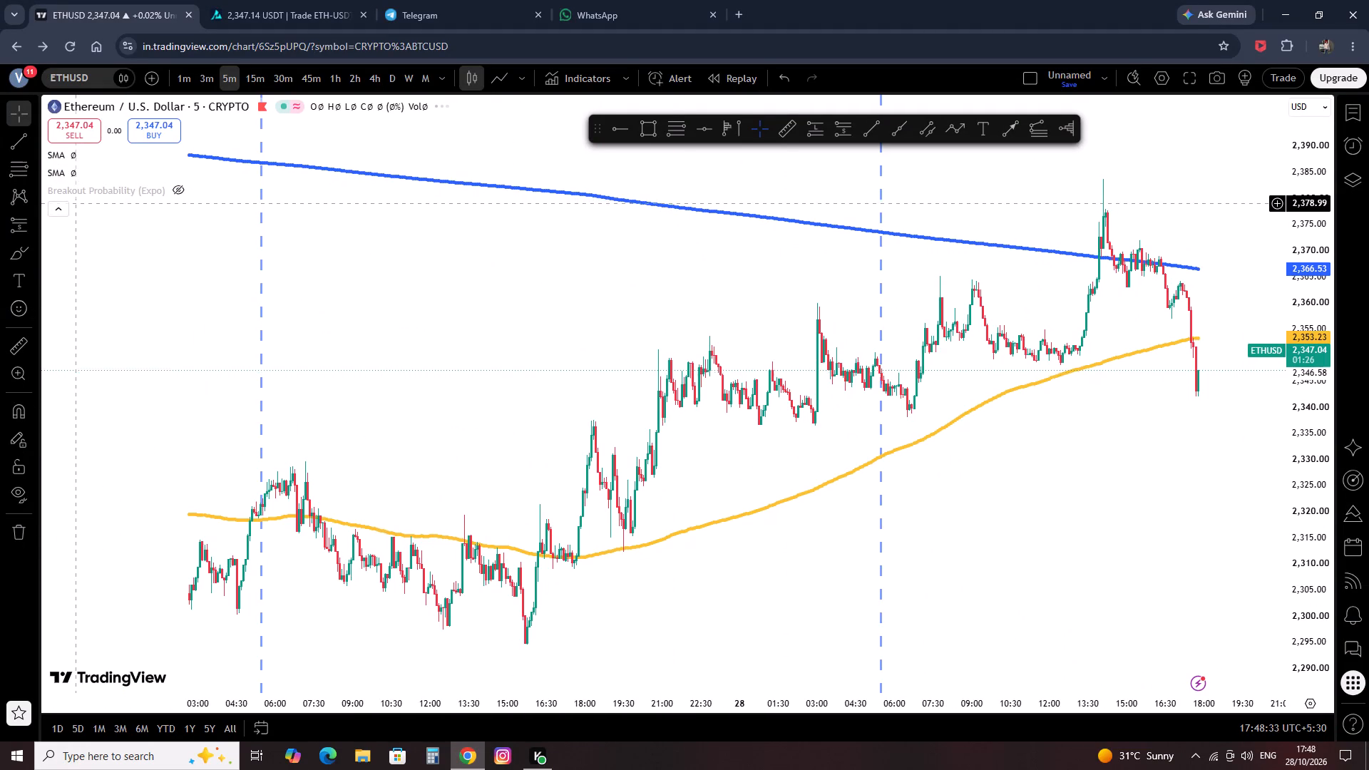
click(58, 210)
scroll(148, 220, down, 4)
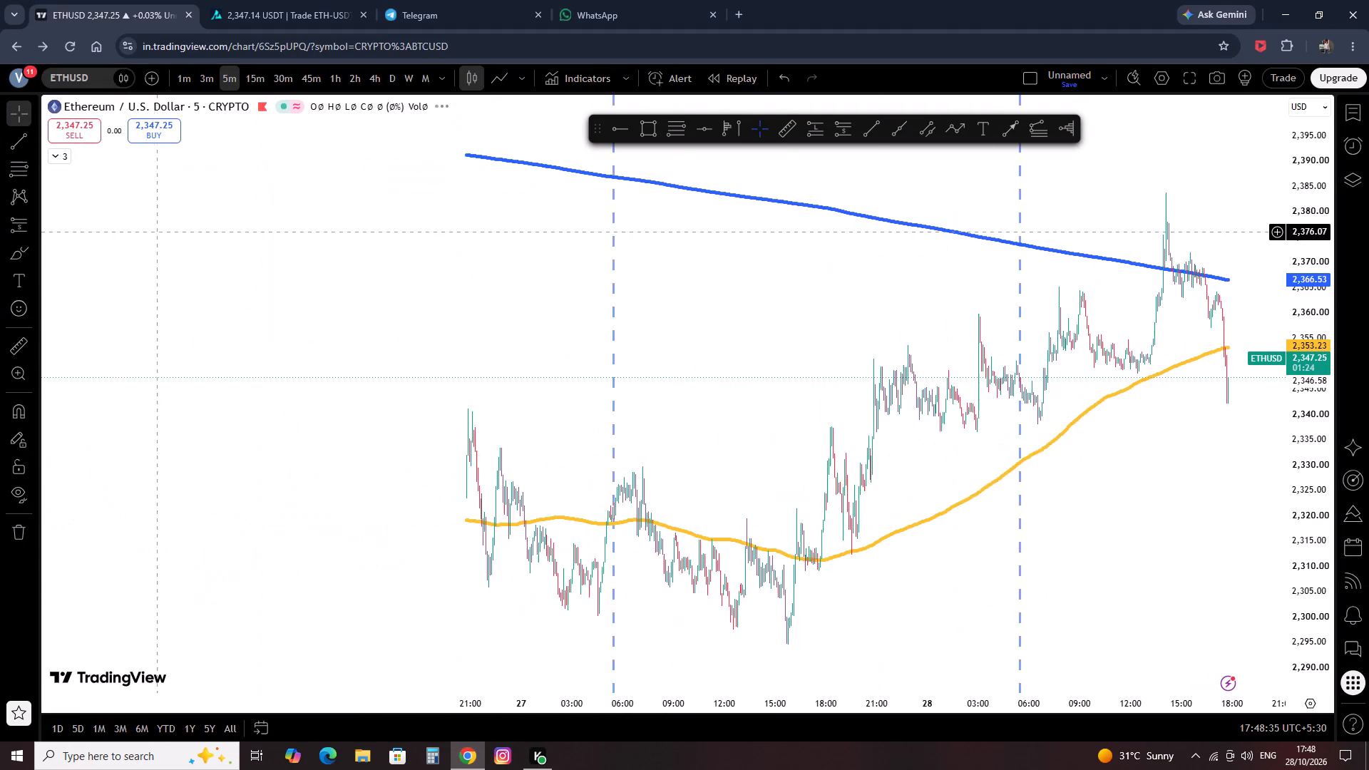
scroll(157, 232, down, 3)
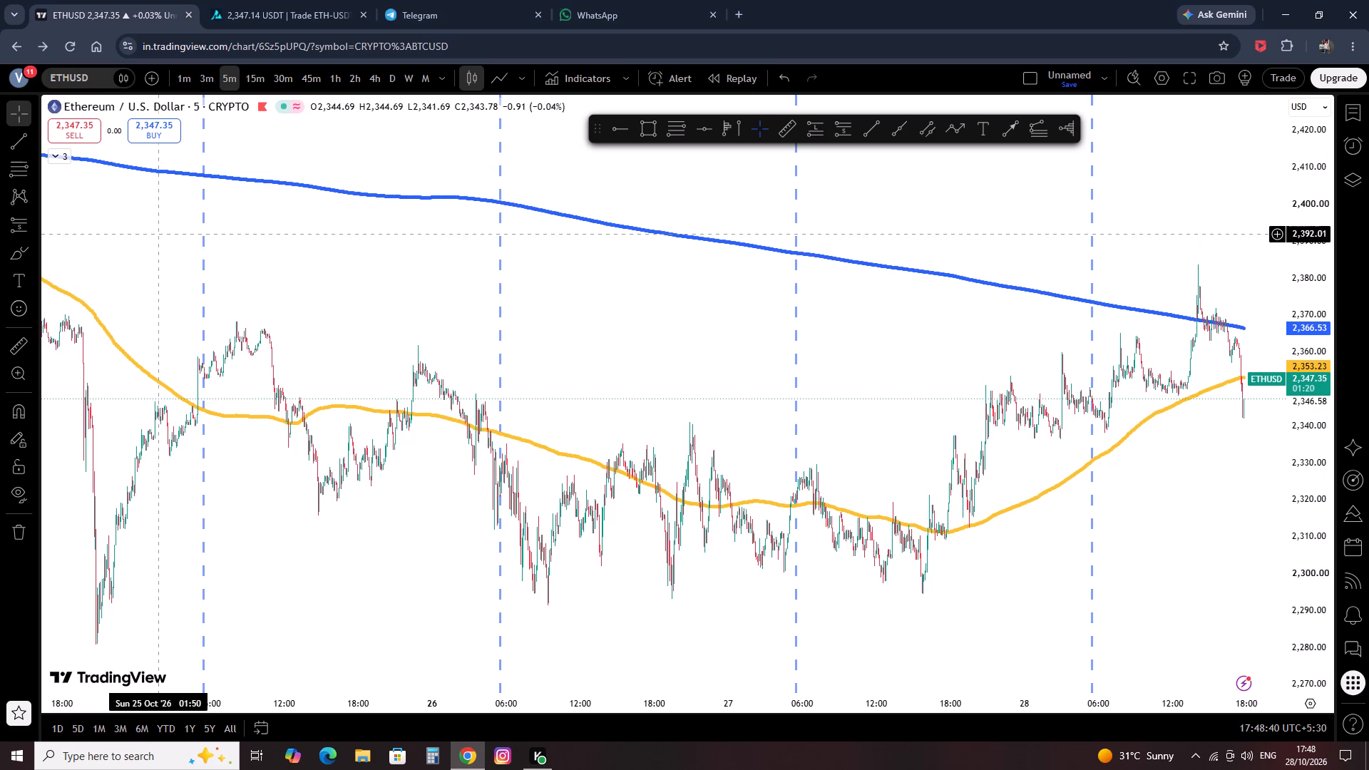
scroll(159, 234, down, 1)
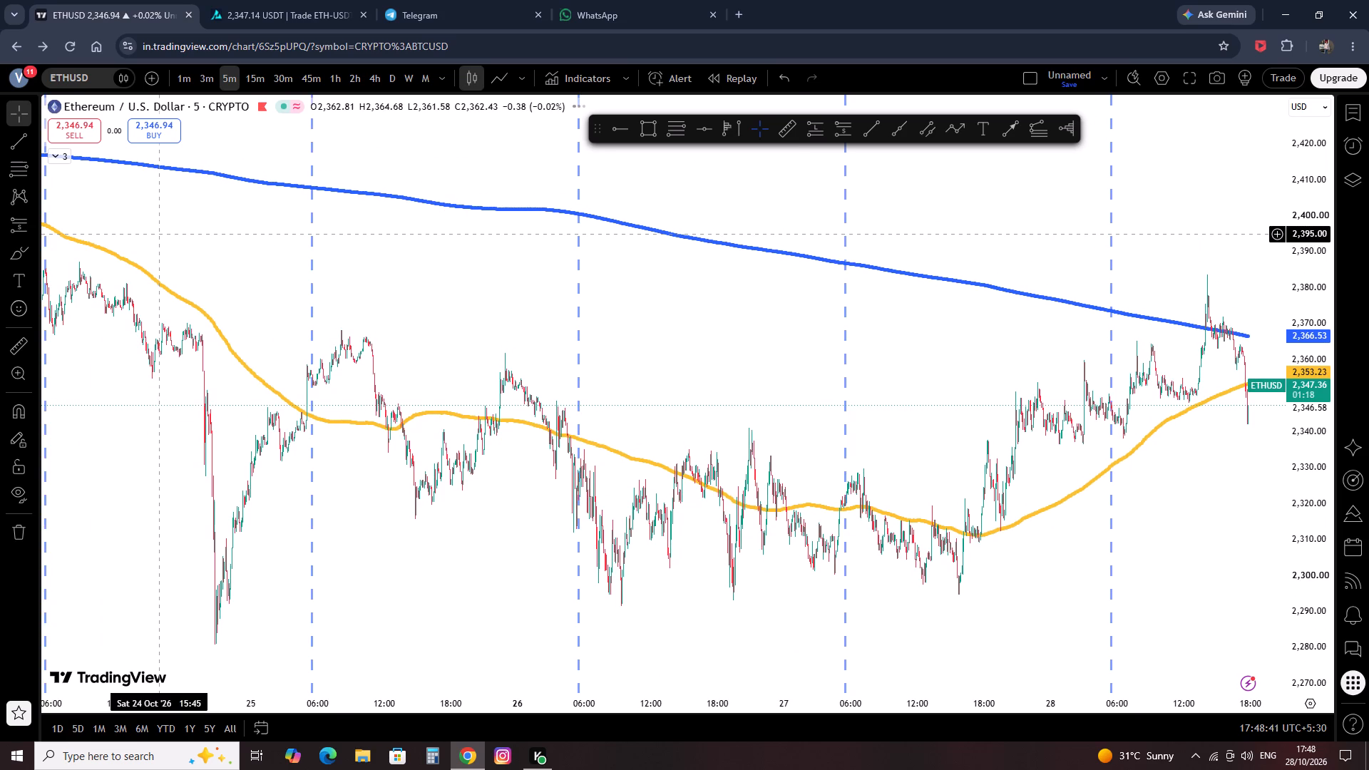
scroll(158, 233, up, 11)
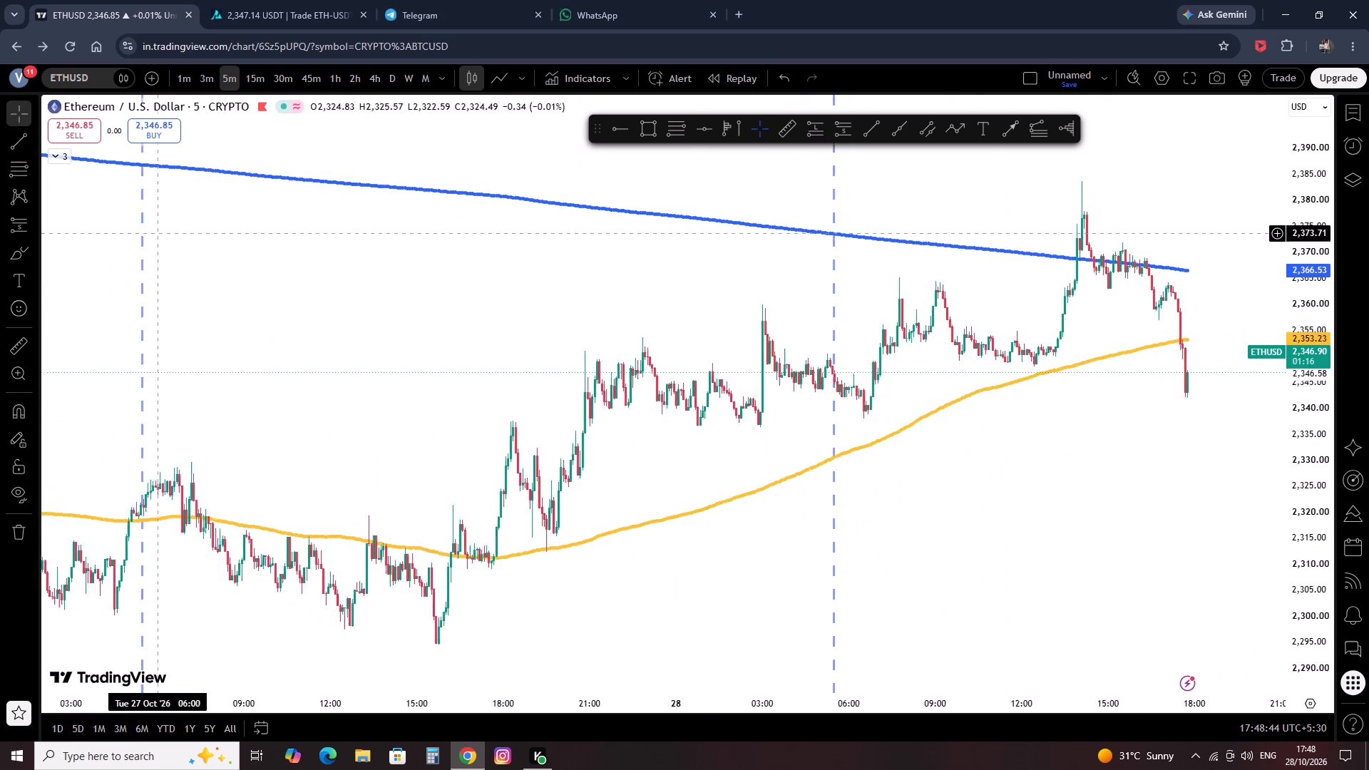
scroll(158, 233, up, 6)
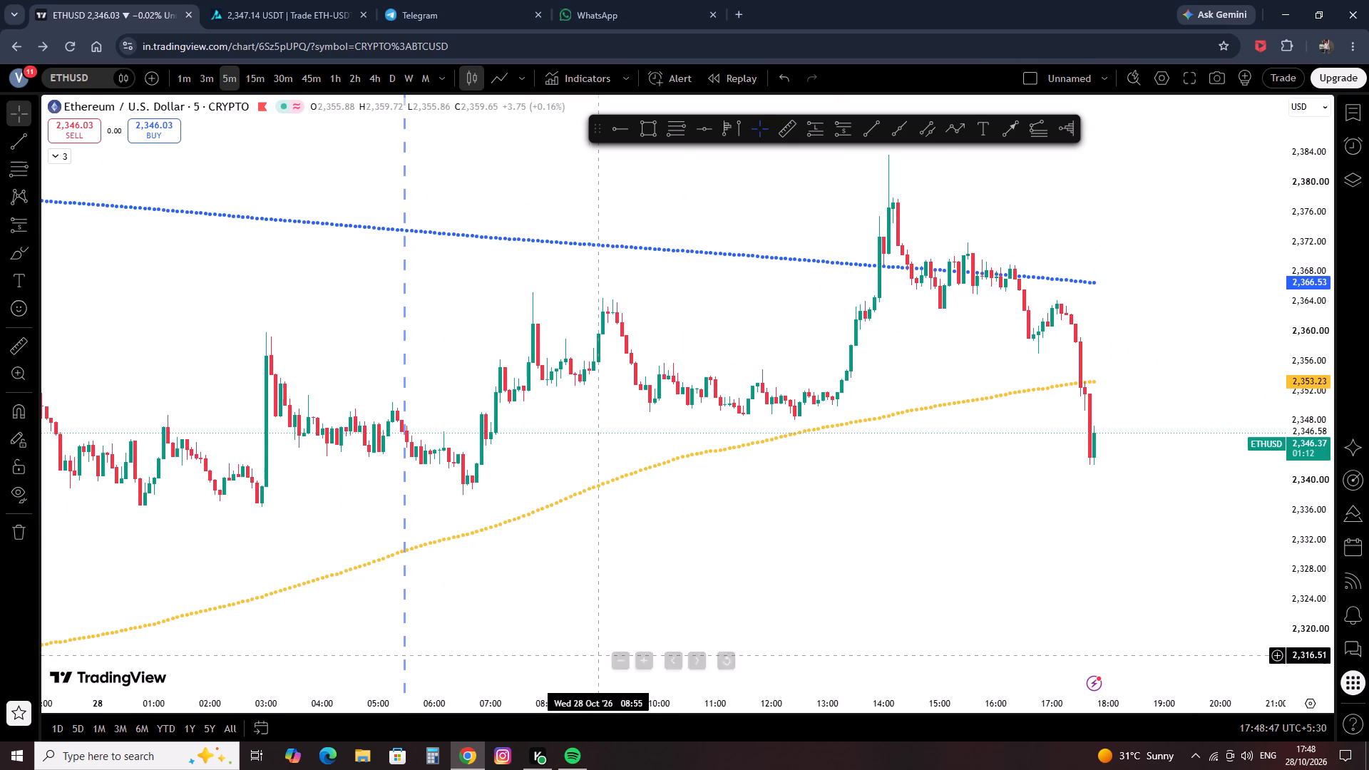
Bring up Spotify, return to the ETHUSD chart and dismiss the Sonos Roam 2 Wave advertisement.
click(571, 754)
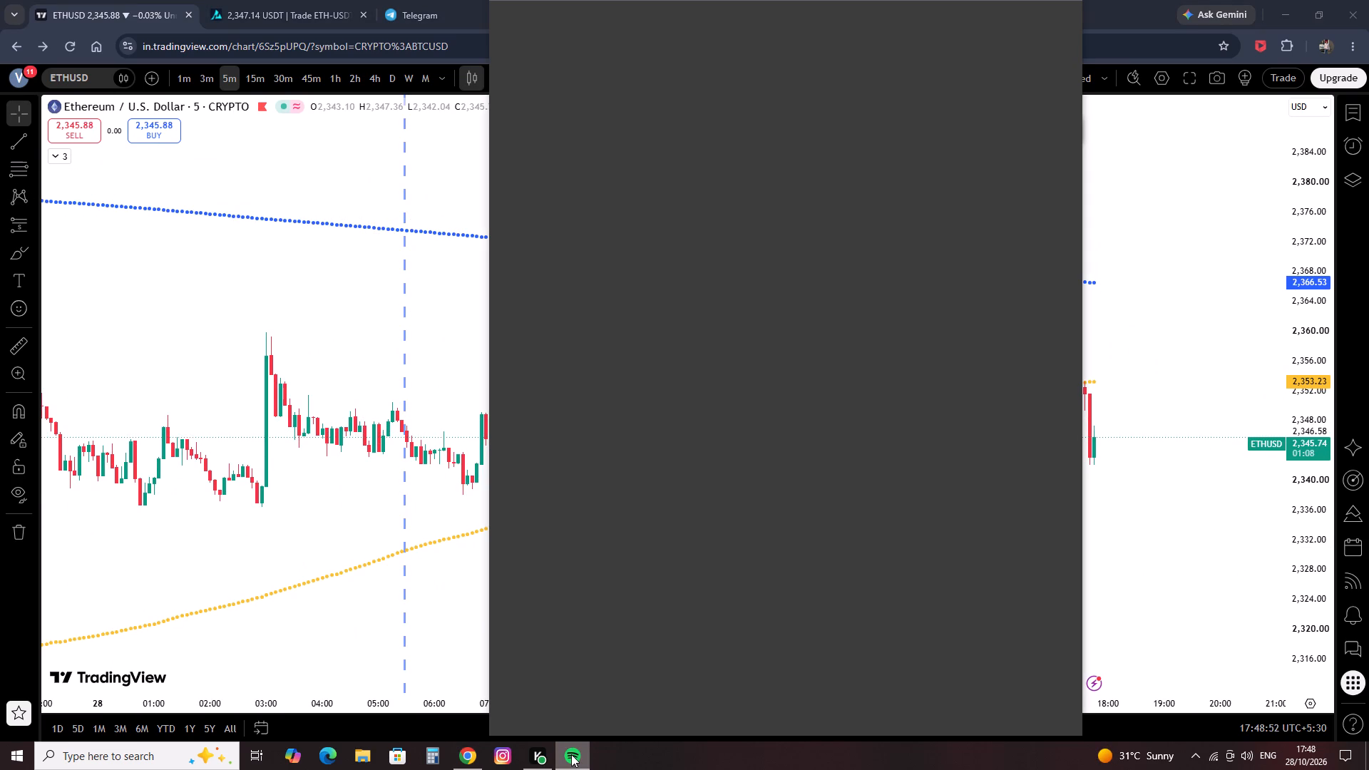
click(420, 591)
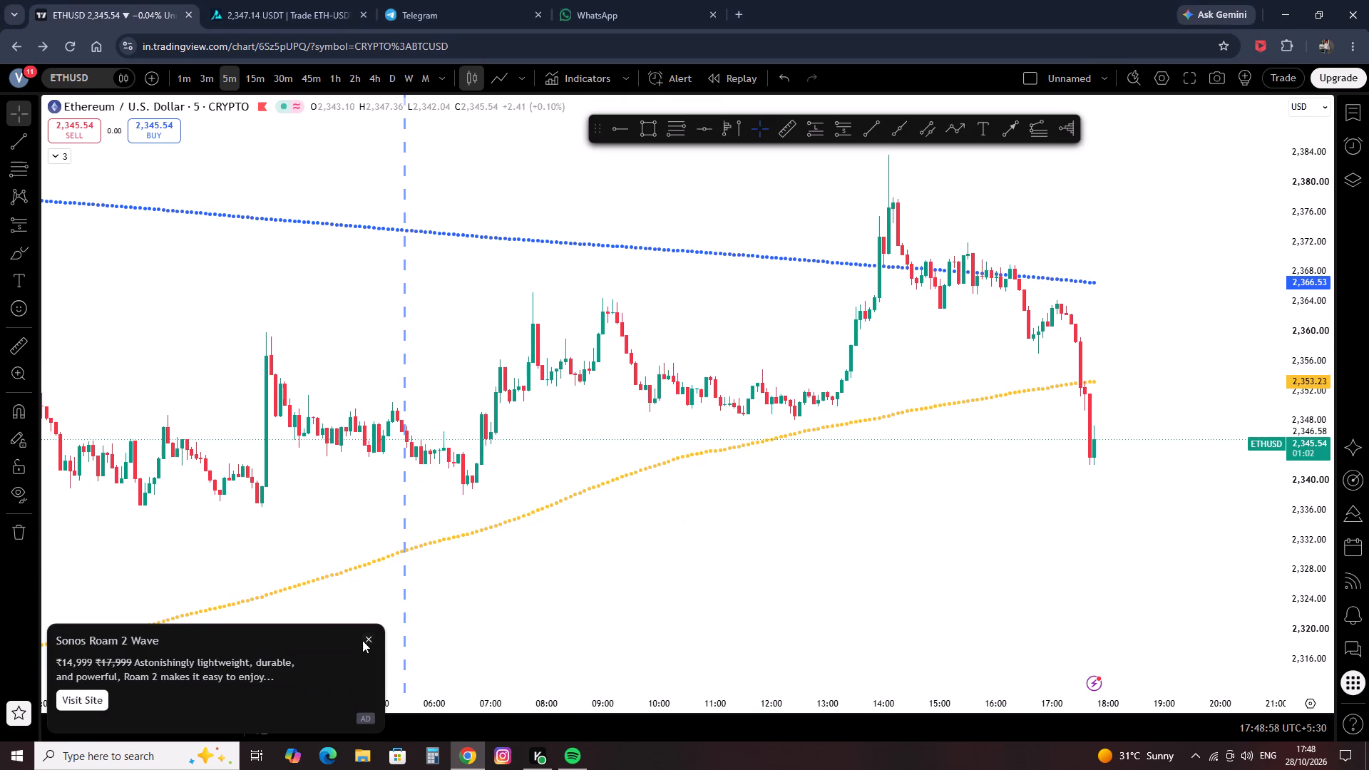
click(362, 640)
Expand the indicator legend and hide both SMAs on the ETHUSD chart.
click(68, 161)
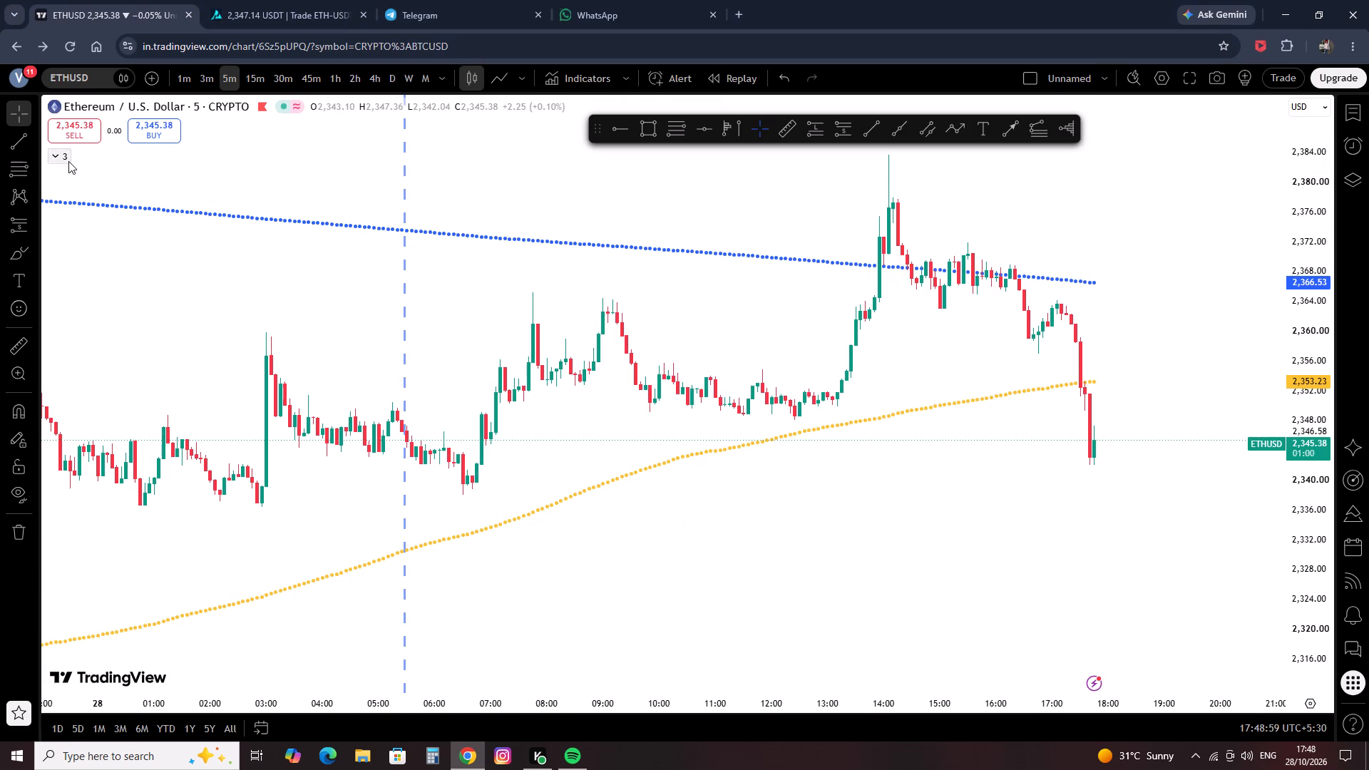
click(80, 168)
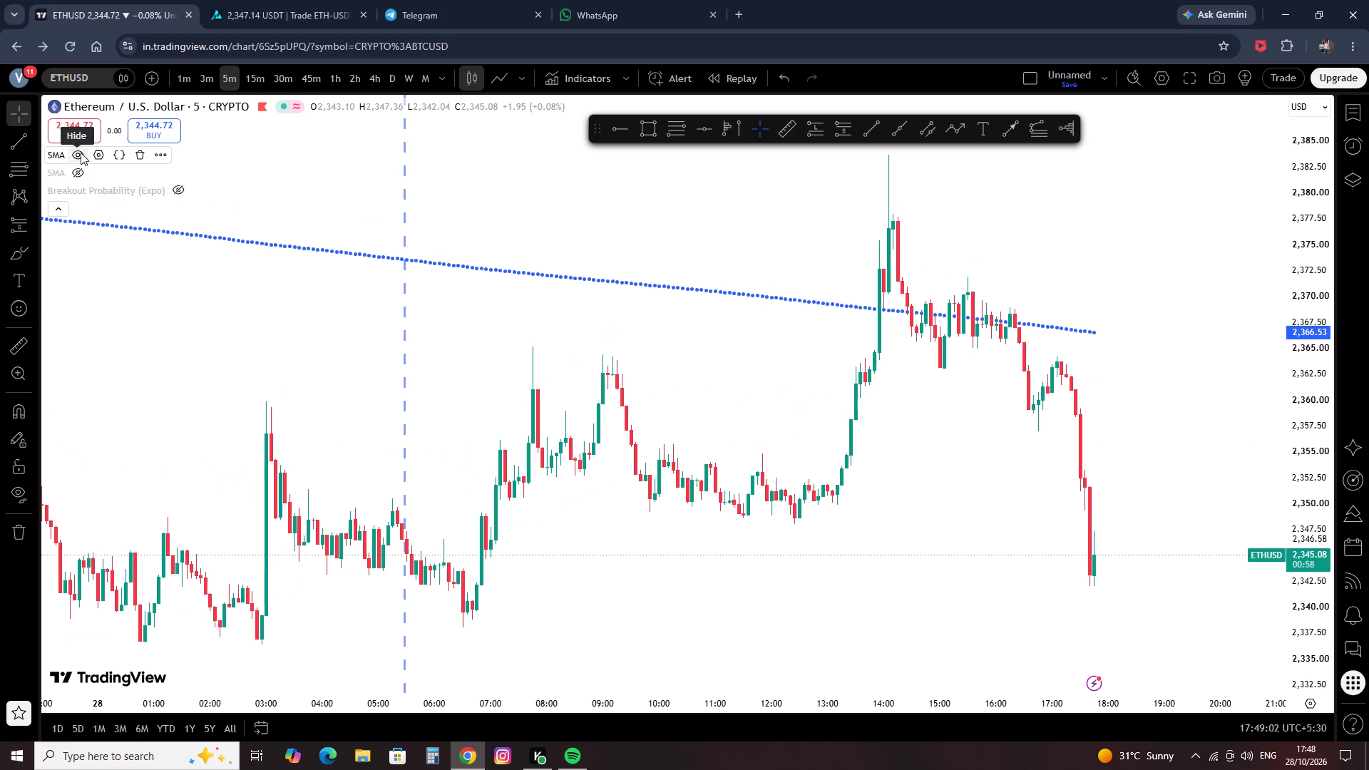
click(81, 153)
click(243, 204)
Set the ETHUSD chart to 15 minutes and collapse the indicator legend.
click(257, 81)
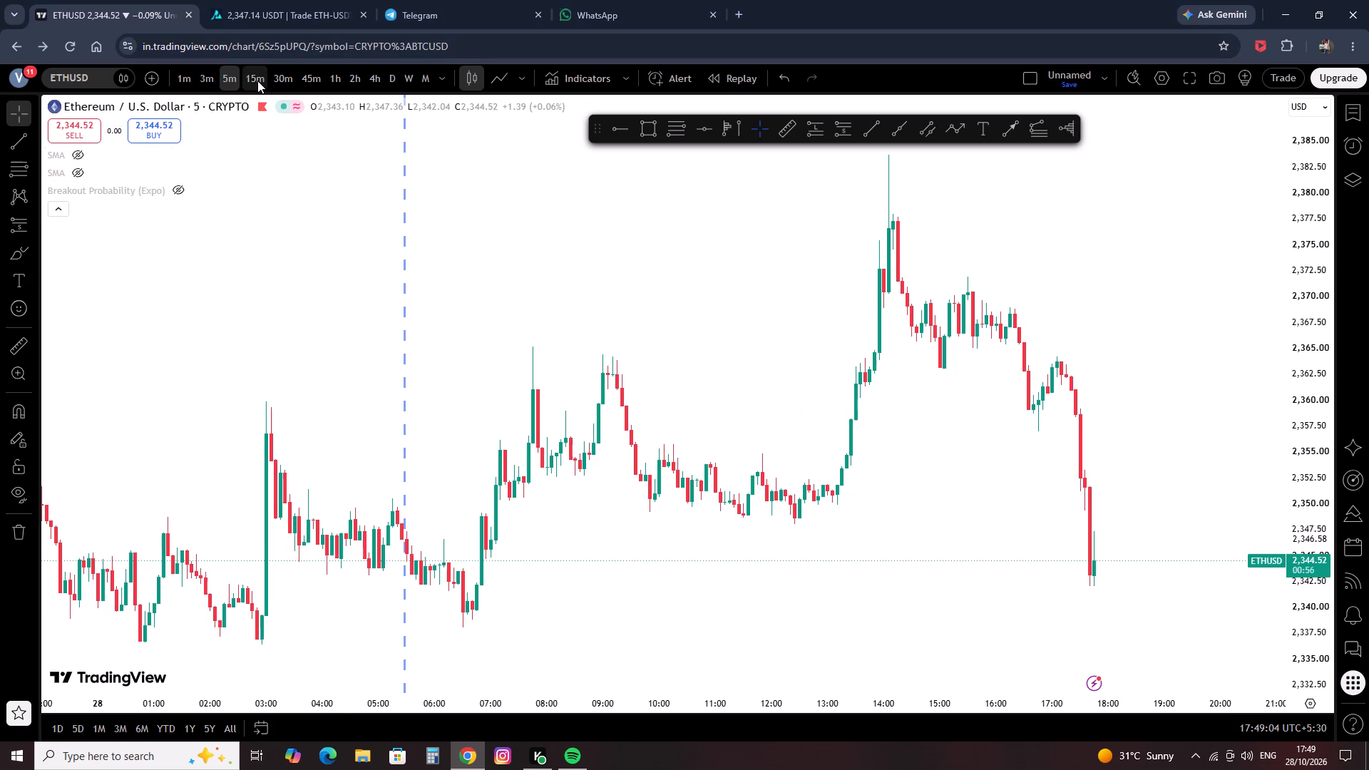
click(570, 75)
click(891, 161)
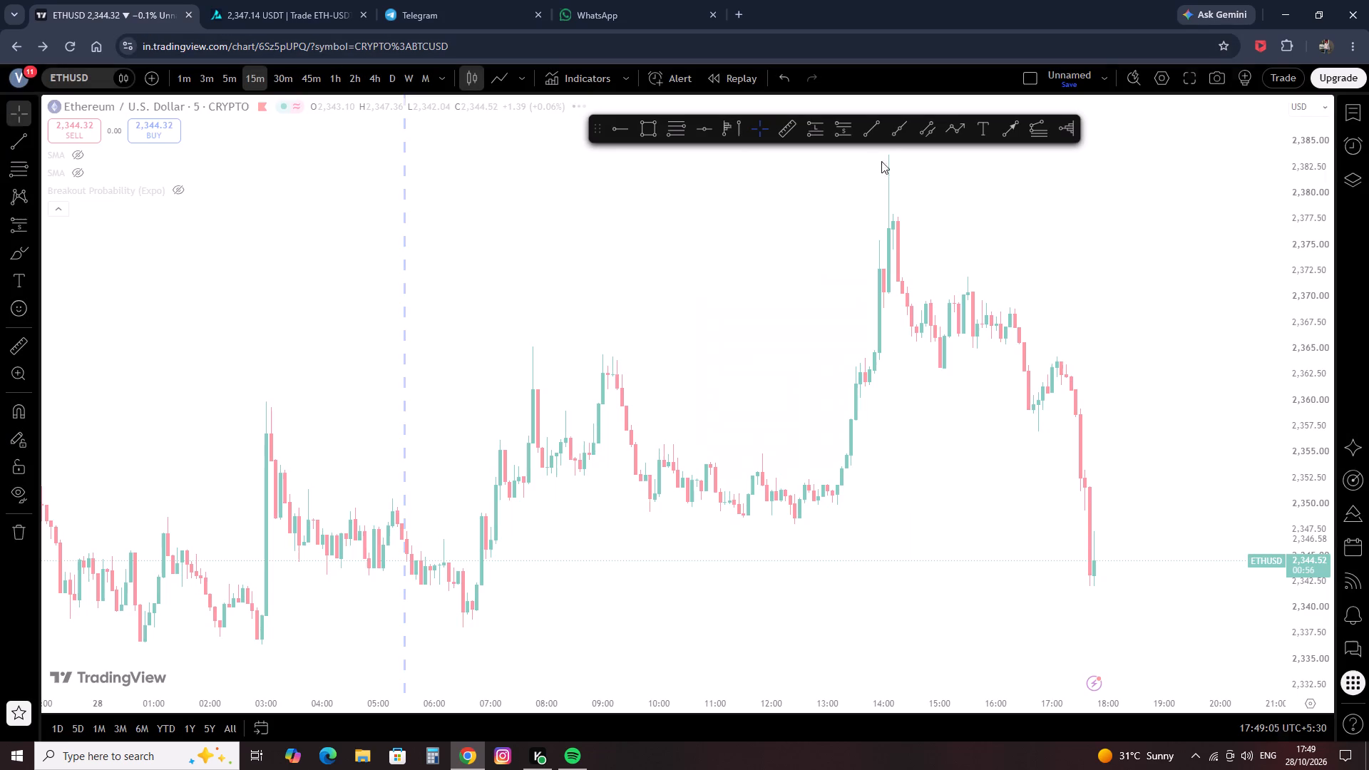
click(62, 202)
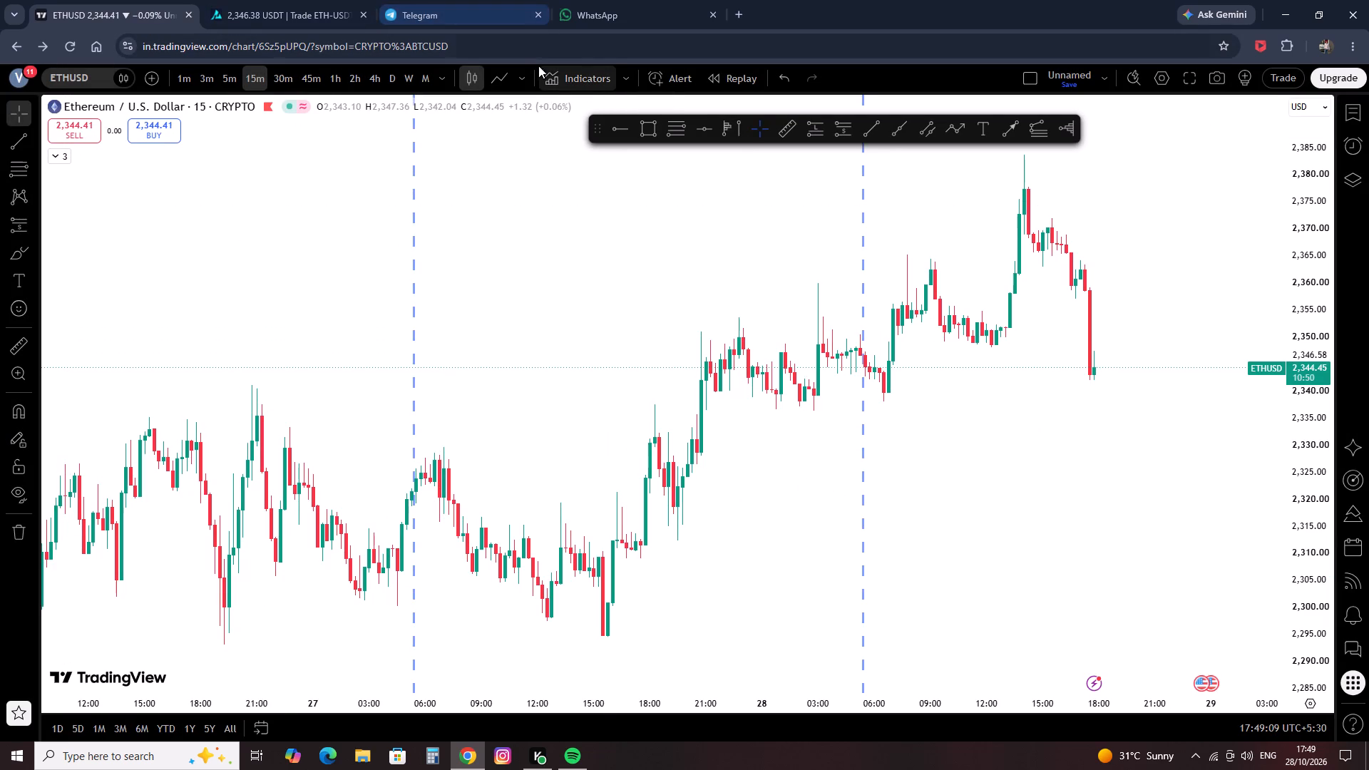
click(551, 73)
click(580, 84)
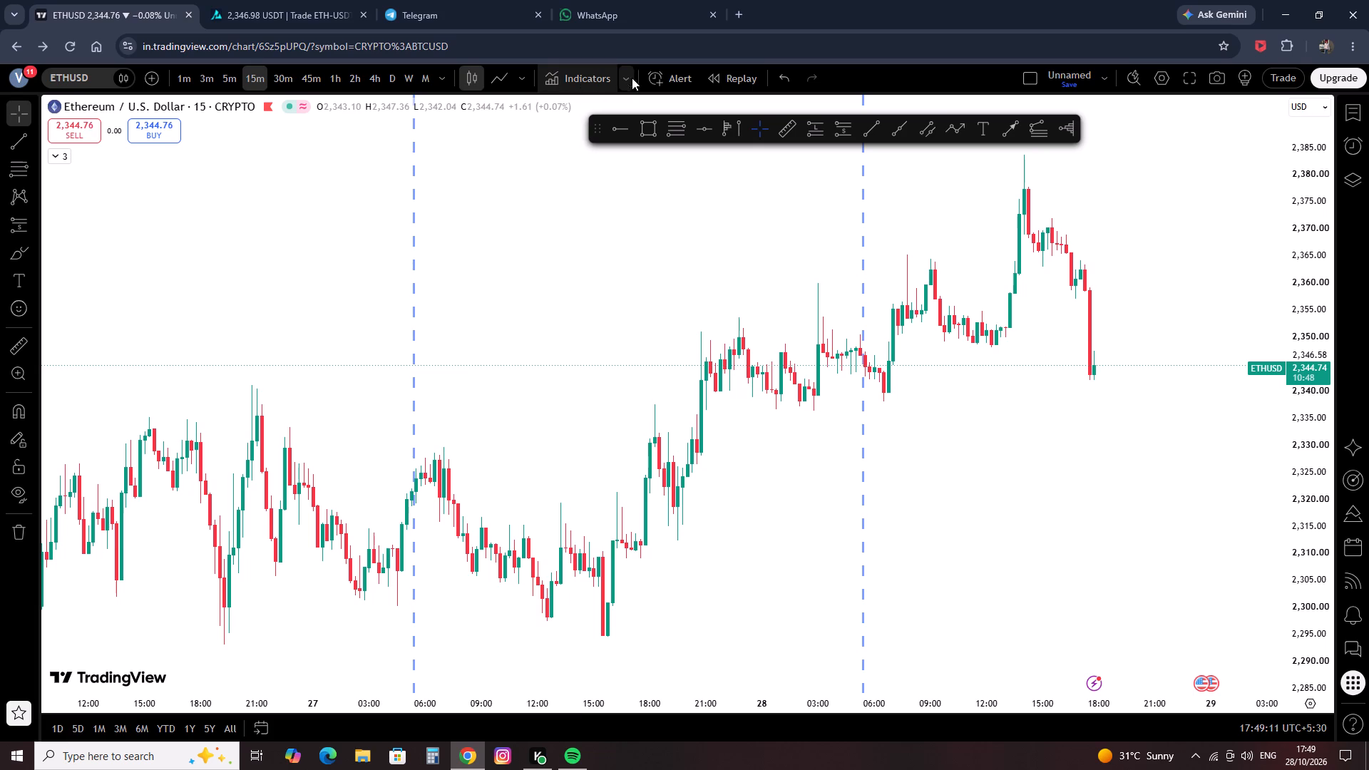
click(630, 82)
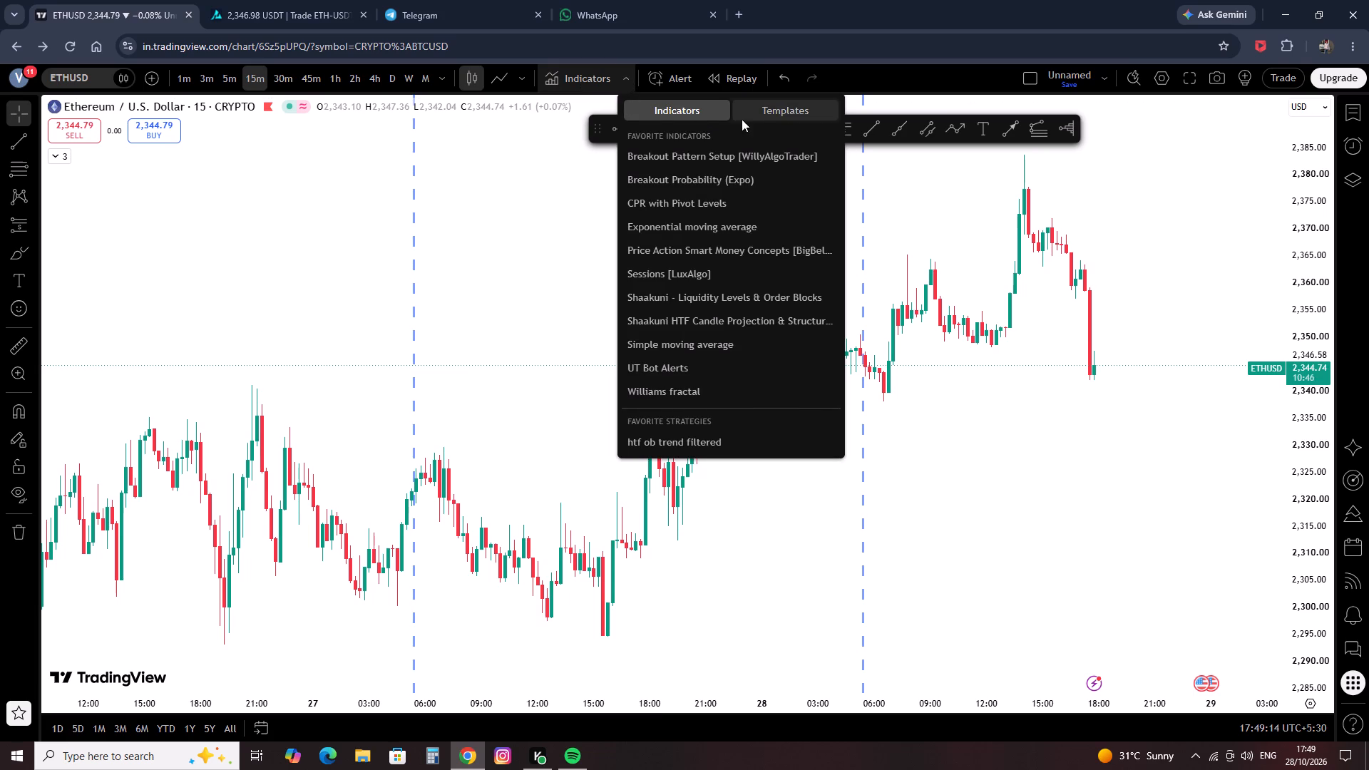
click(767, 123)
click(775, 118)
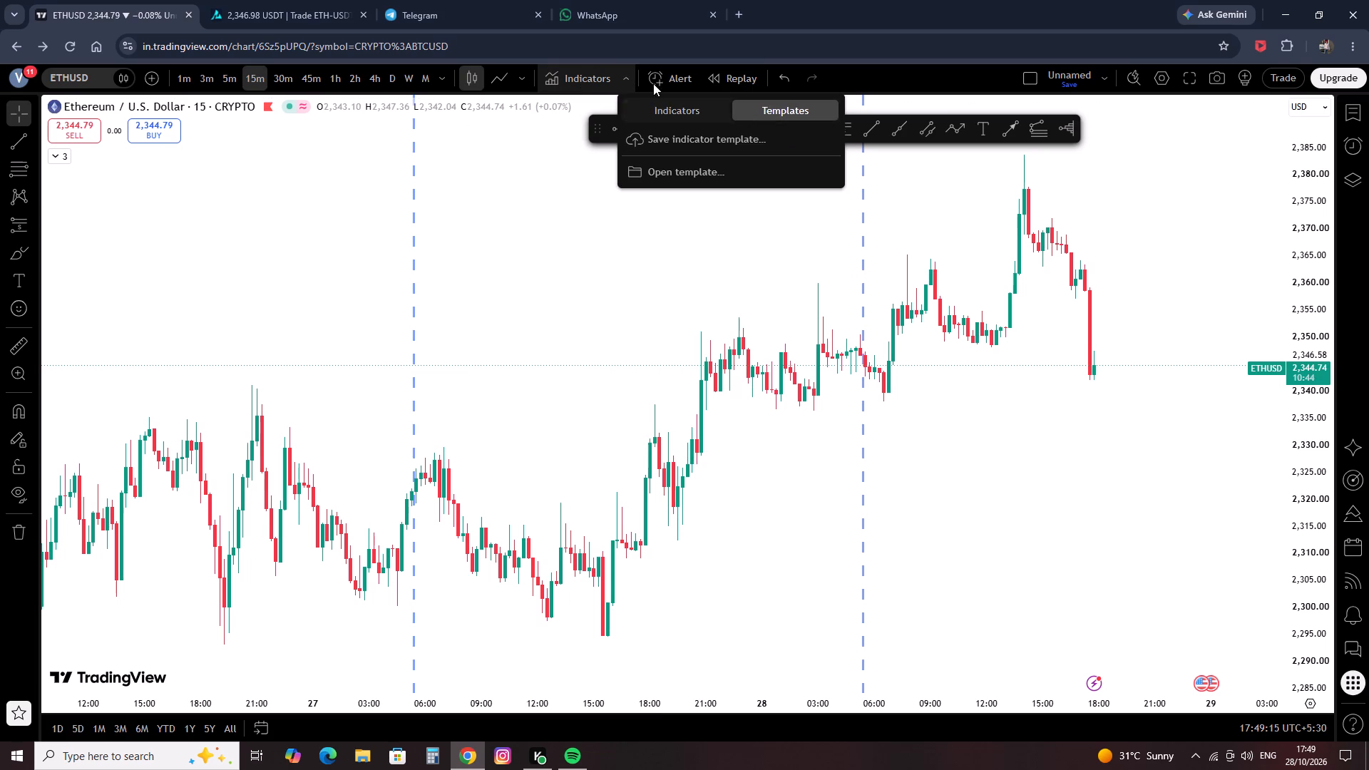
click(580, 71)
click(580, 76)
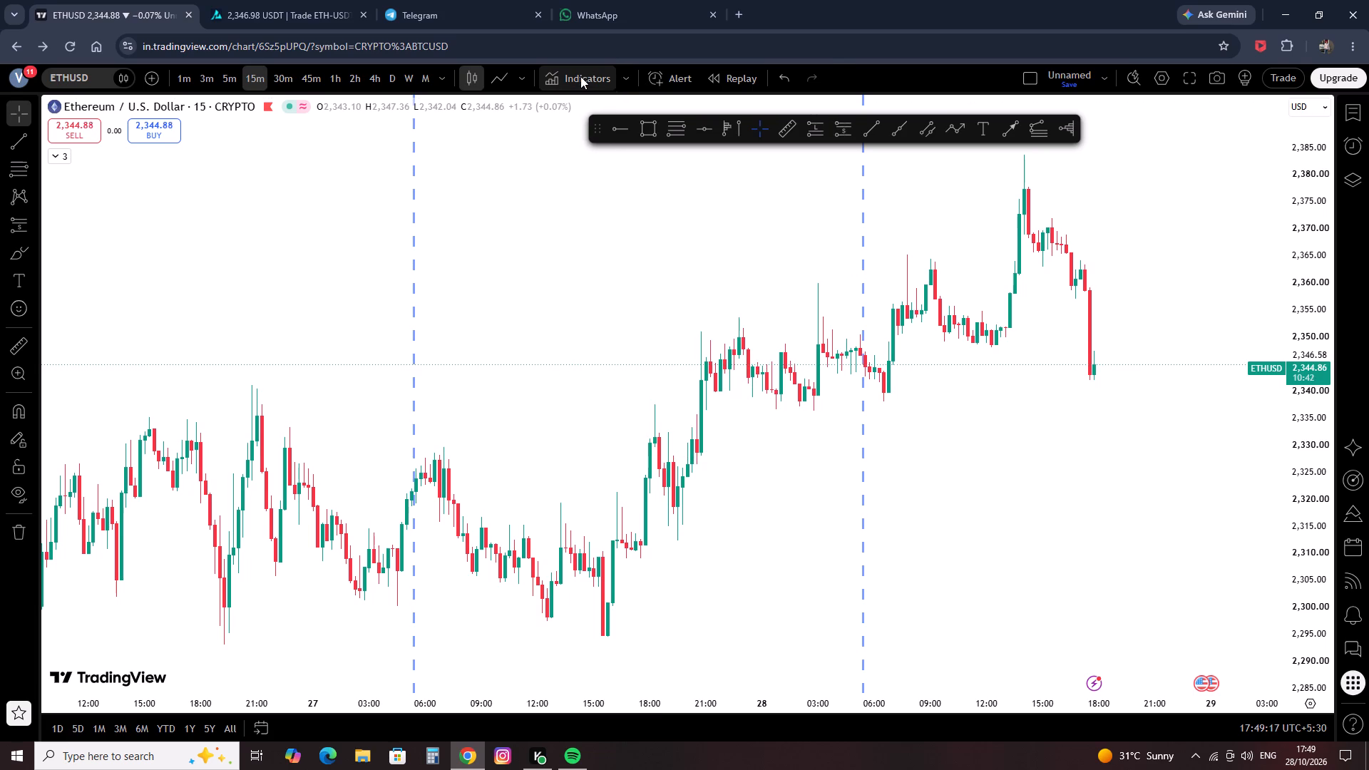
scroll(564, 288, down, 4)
Browse the strategies available among the favourites and the community Editors' picks.
click(575, 69)
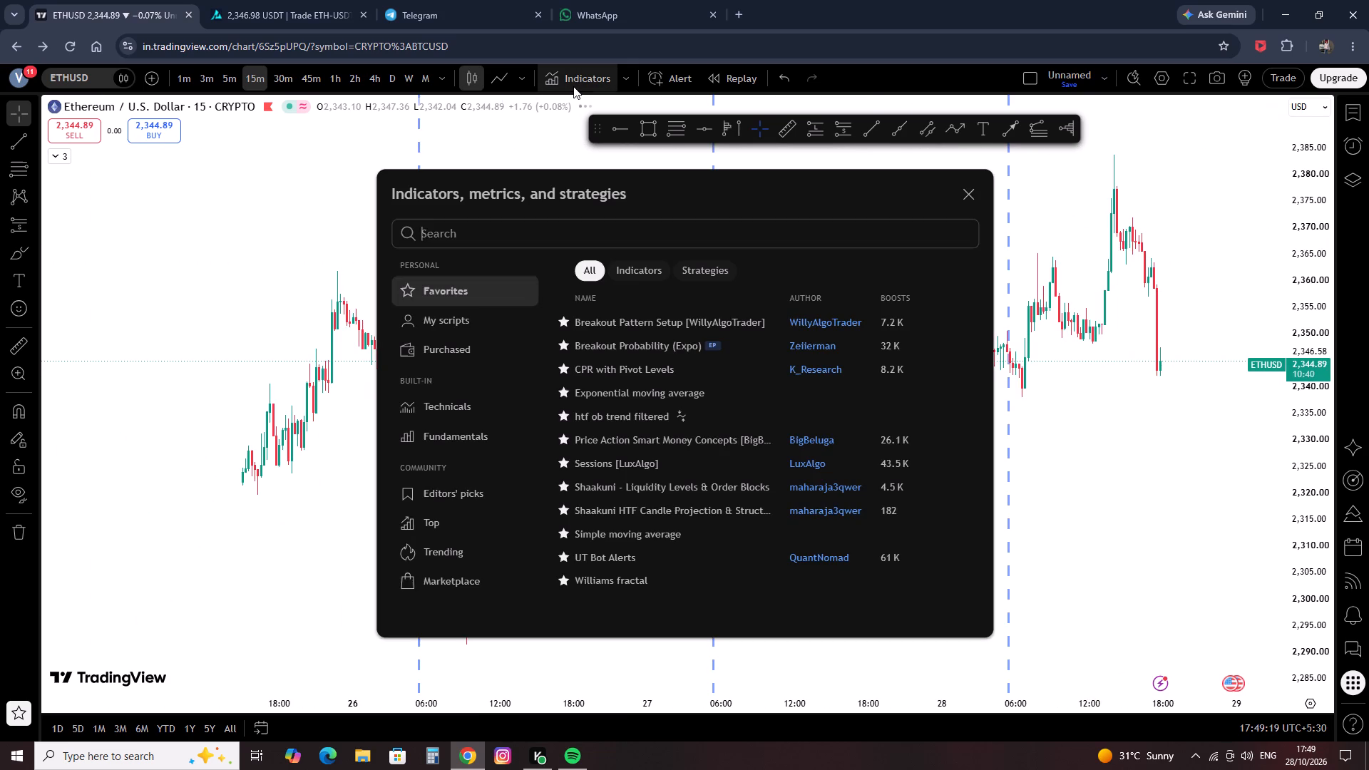
scroll(528, 222, down, 1)
drag(688, 283, 699, 277)
click(709, 266)
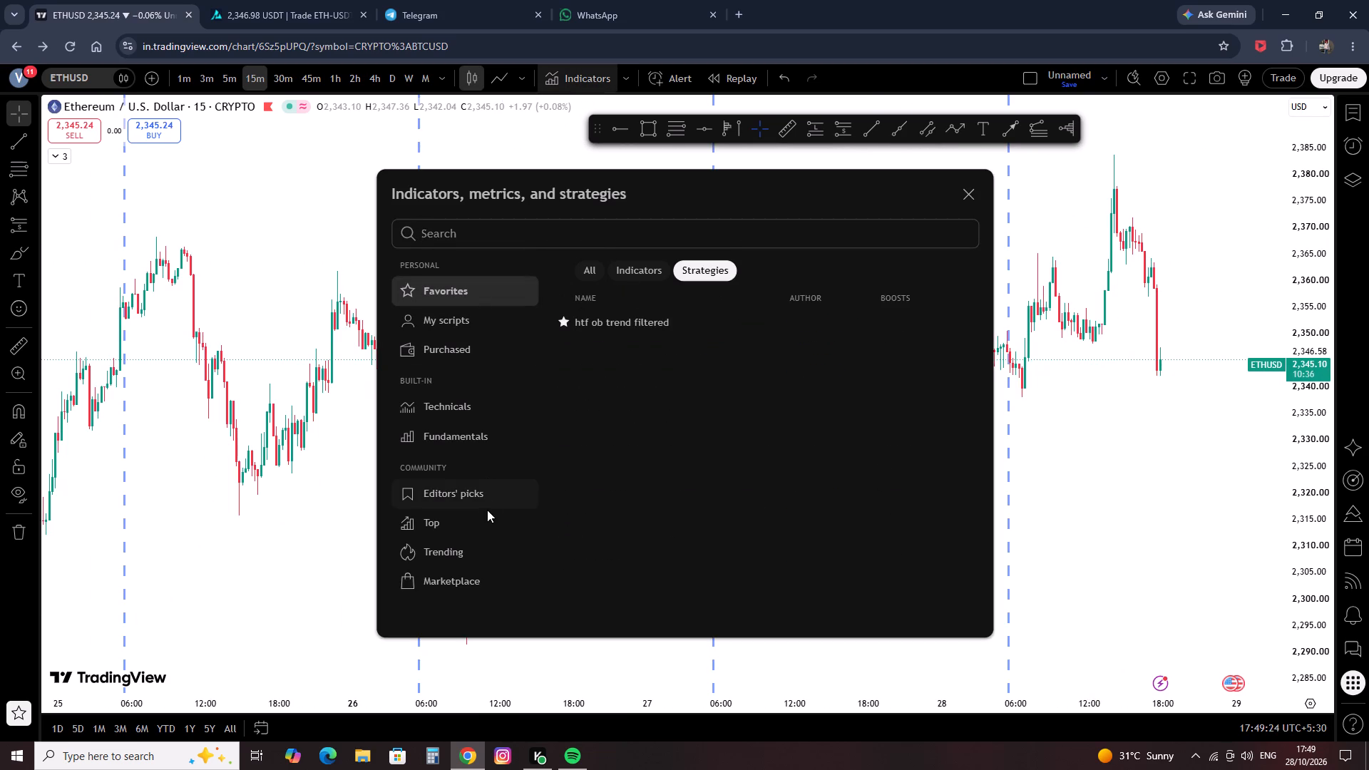
click(491, 491)
click(717, 268)
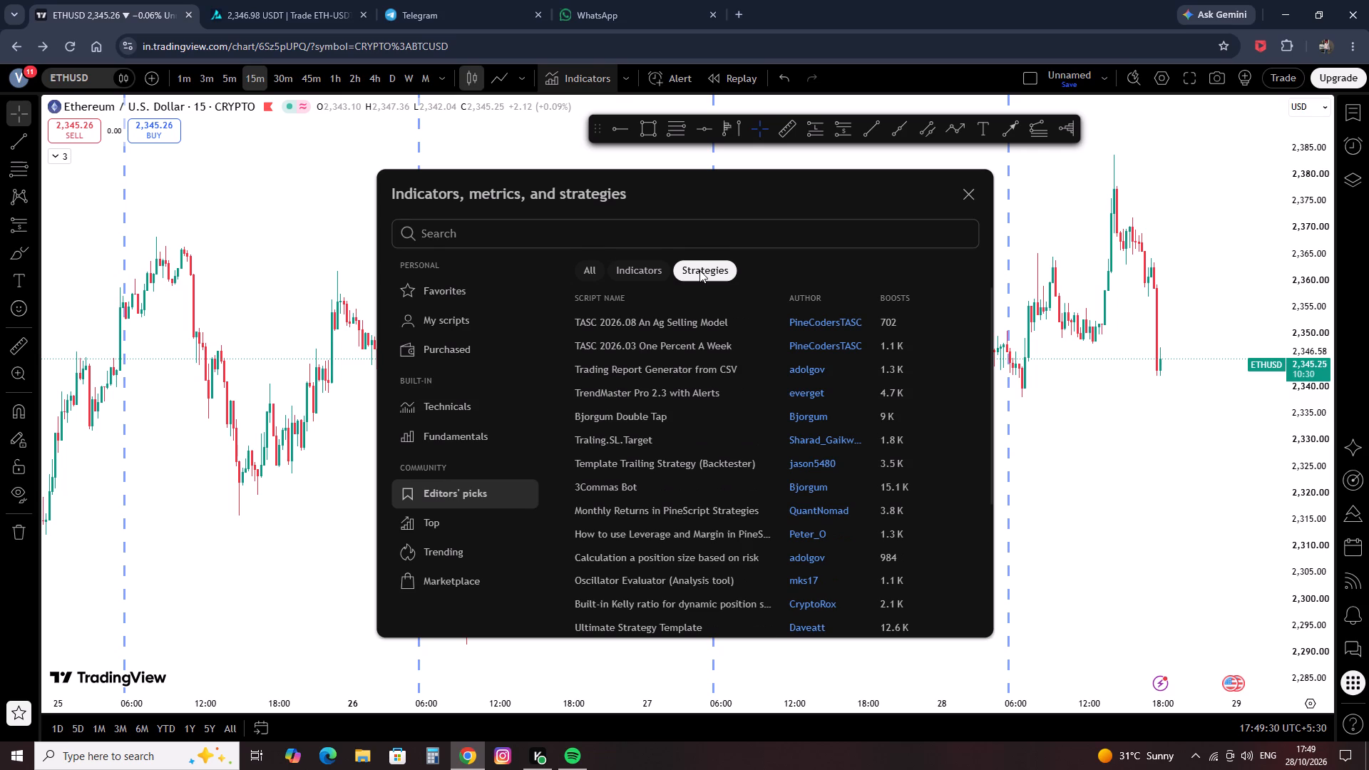
scroll(675, 356, down, 1)
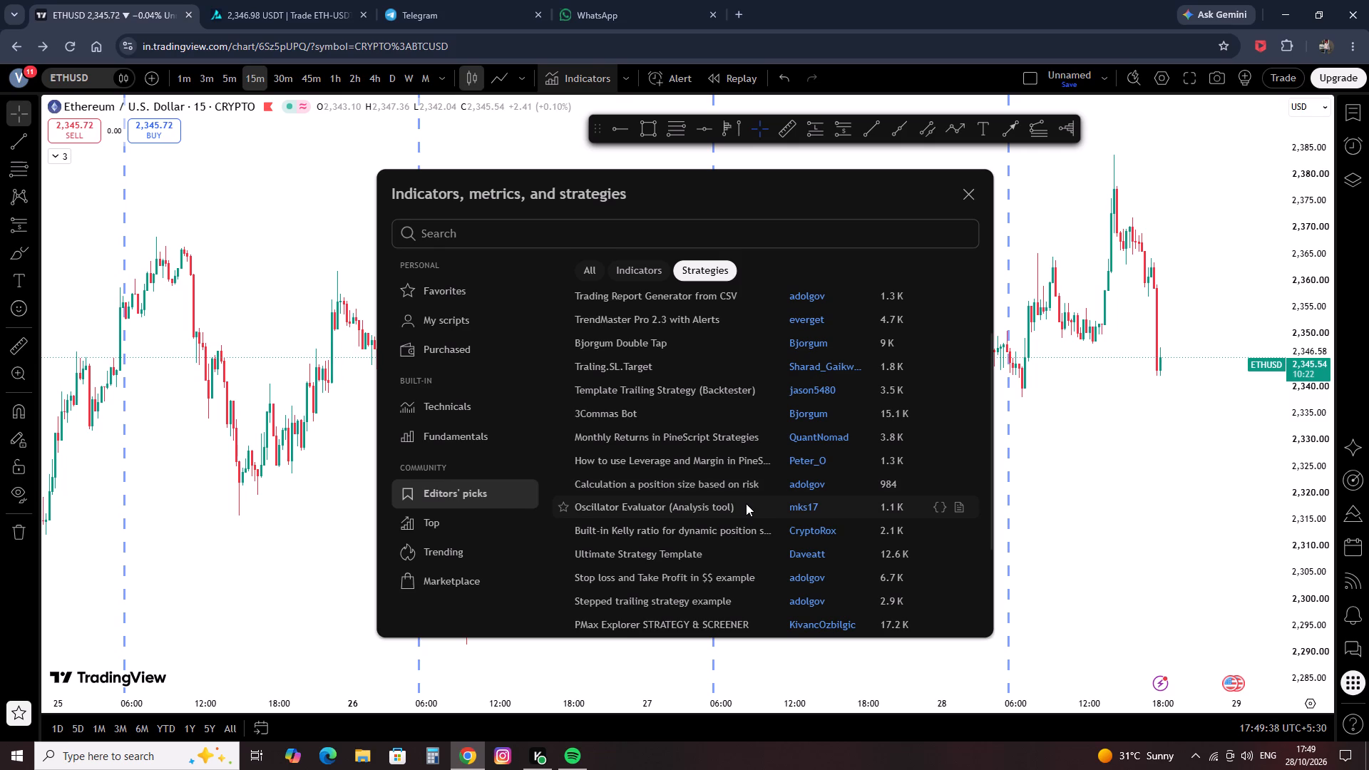
Add ChartArt's Bollinger + RSI, Double Strategy from the top community strategies to the ETHUSD chart.
click(483, 535)
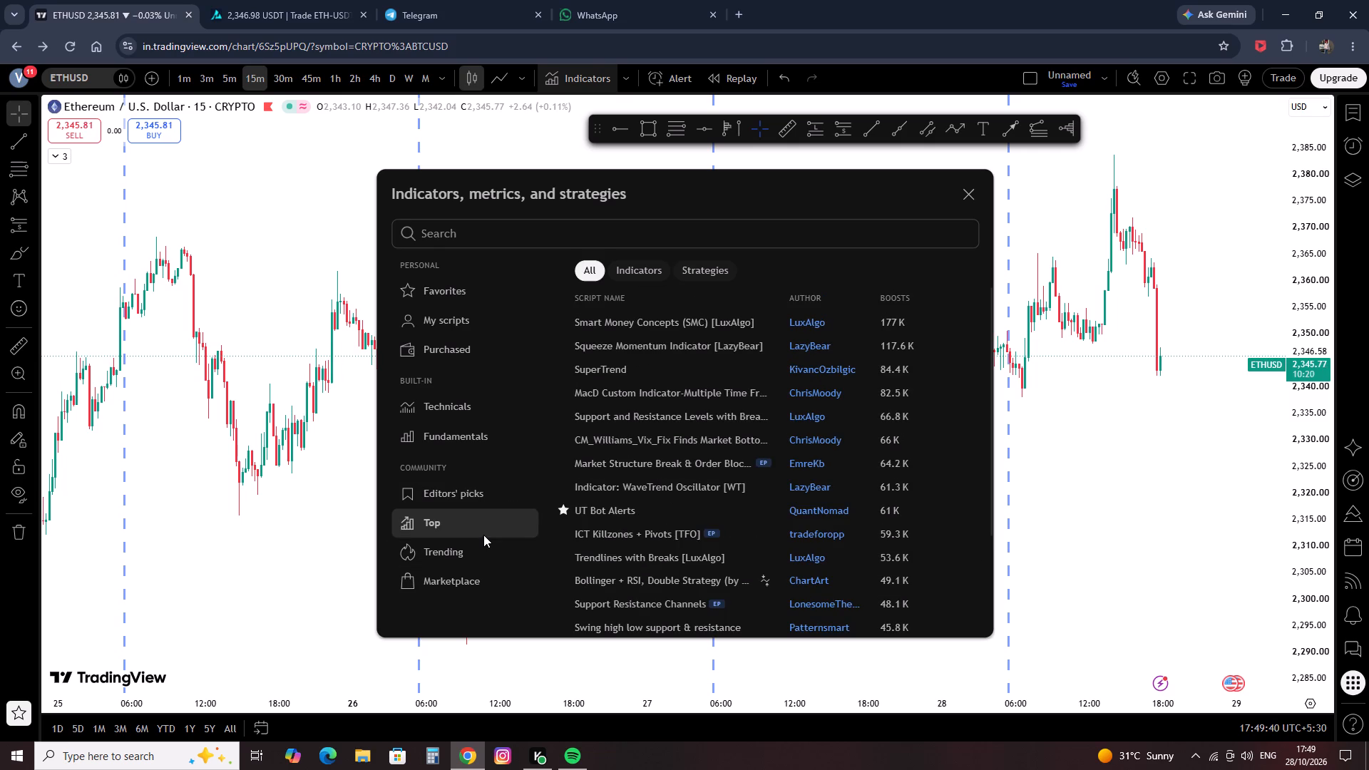
click(725, 266)
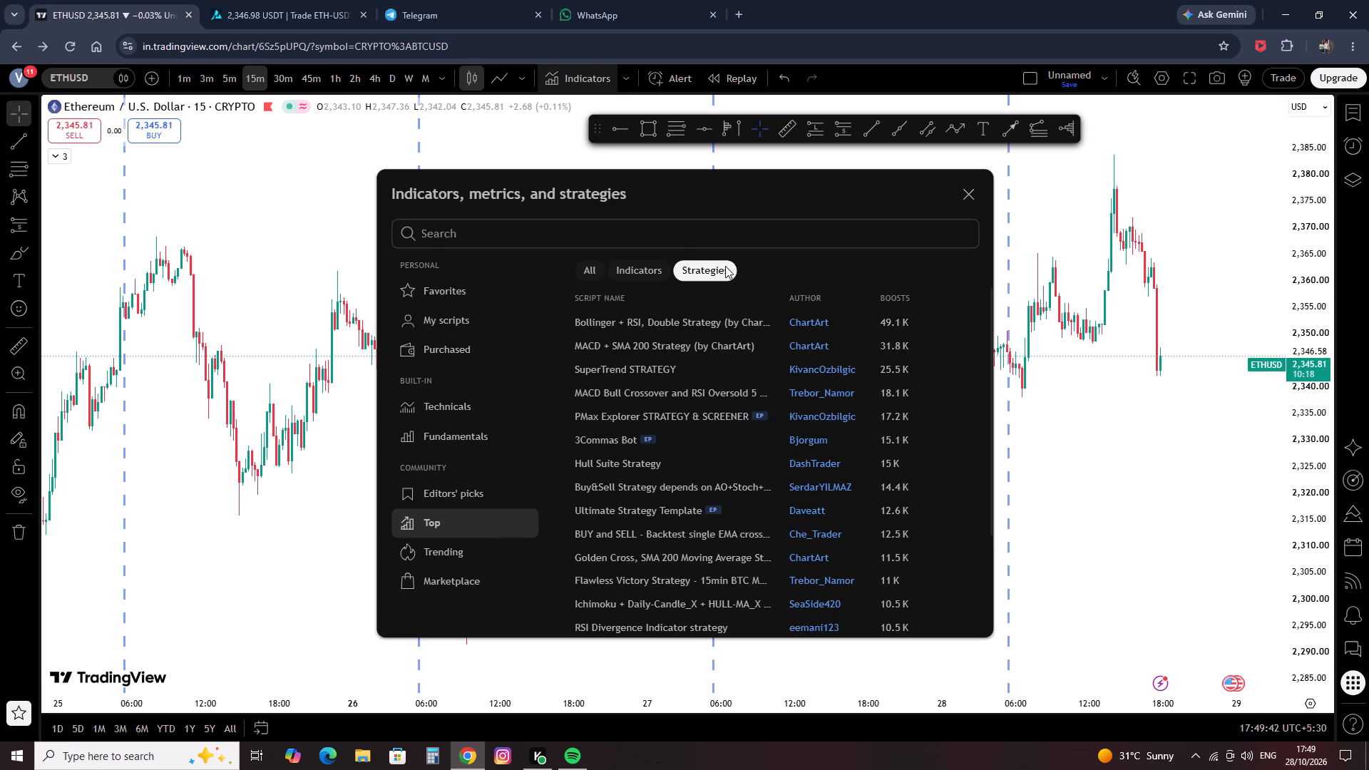
click(715, 326)
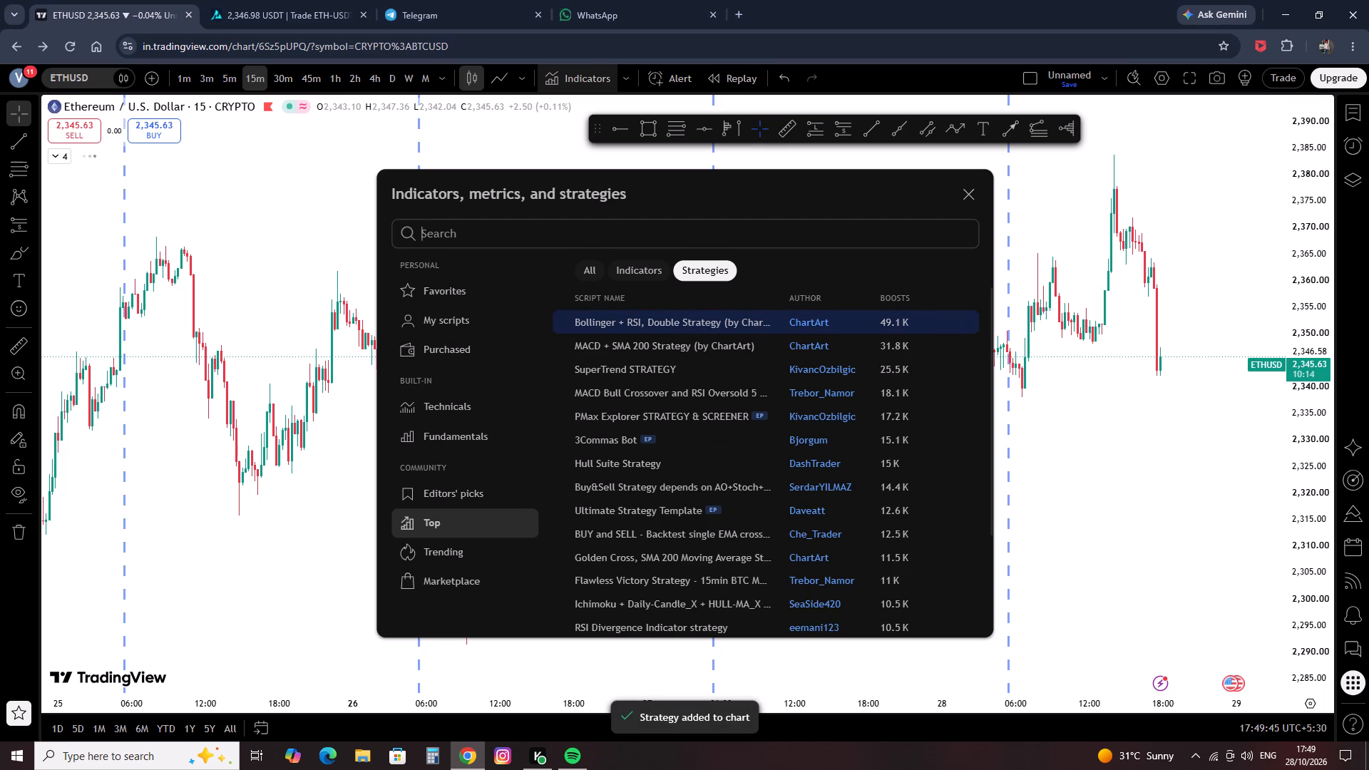
click(968, 195)
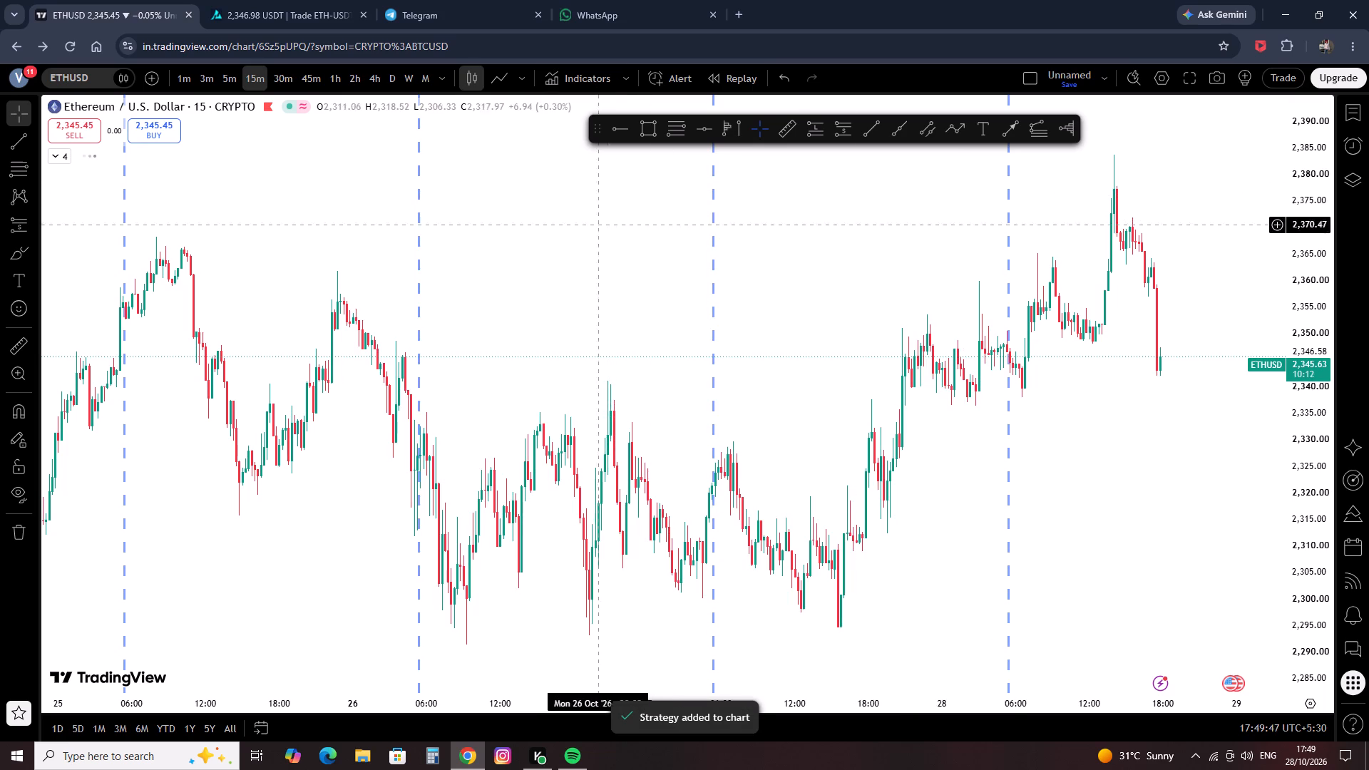
Examine the Bollinger + RSI strategy's bands and trade signals on the 15-minute ETHUSD chart.
scroll(590, 268, down, 1)
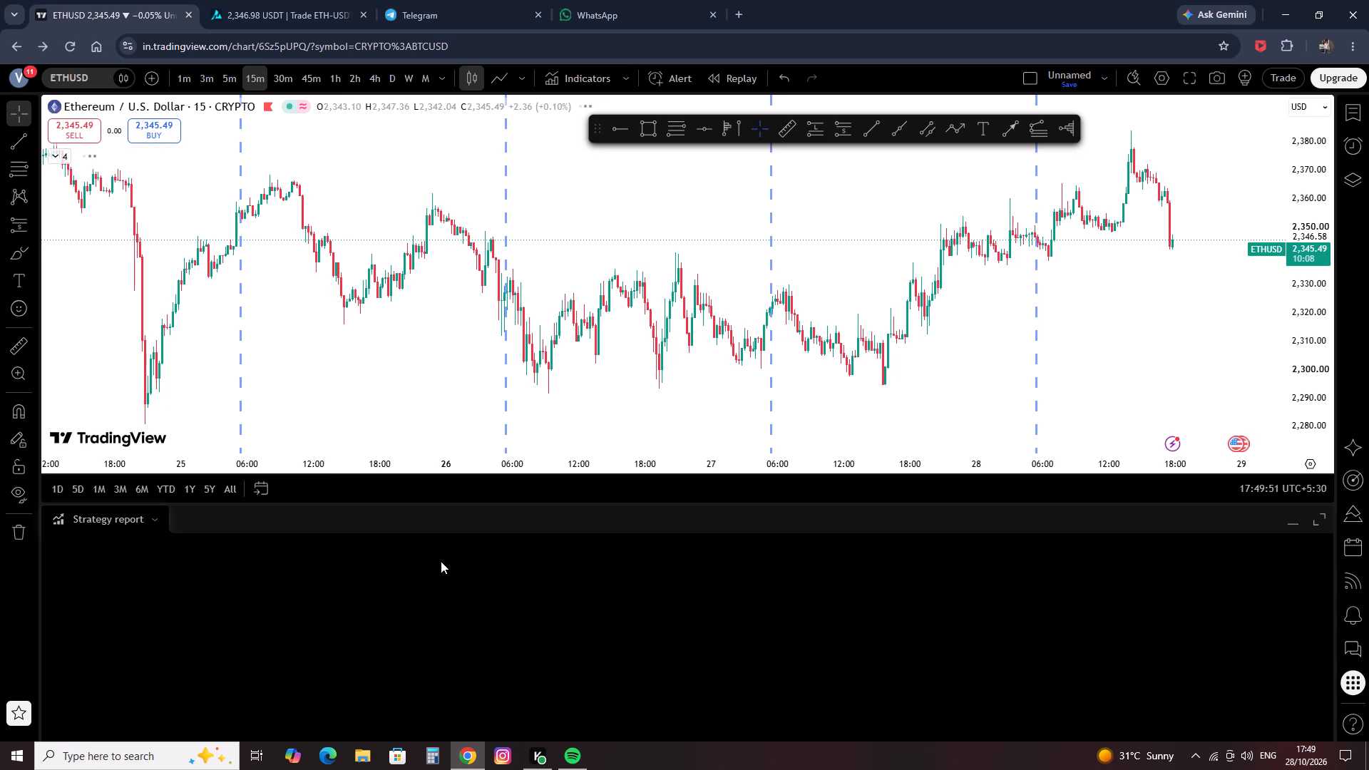
scroll(455, 337, up, 9)
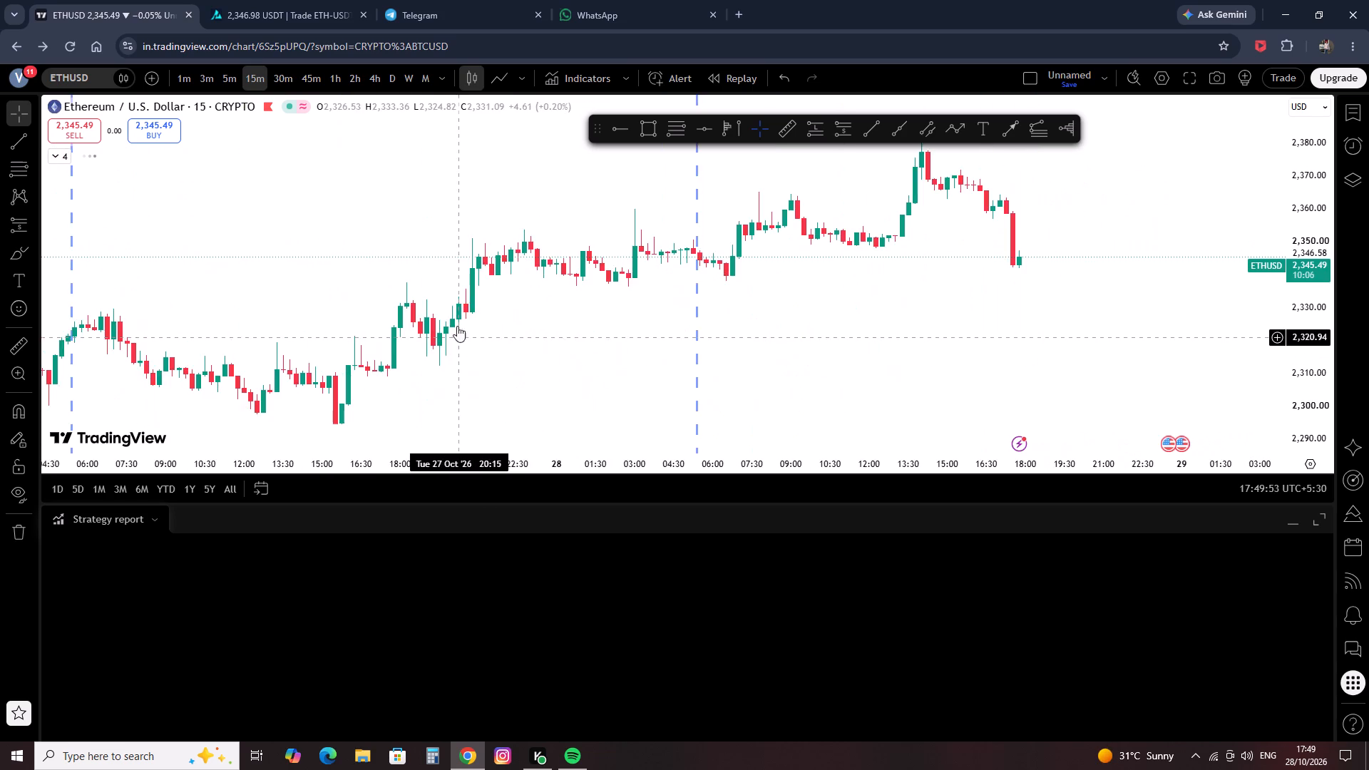
scroll(484, 257, down, 14)
scroll(606, 155, down, 3)
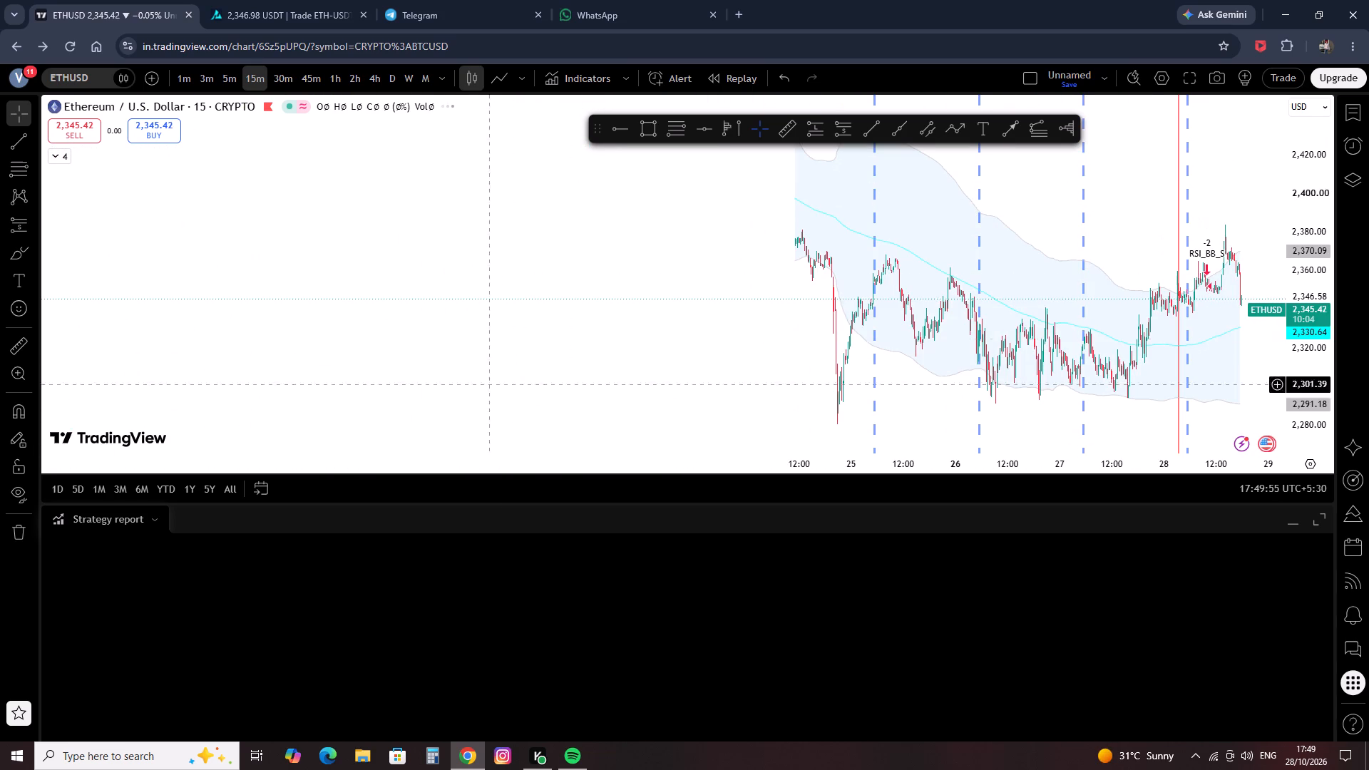
scroll(872, 325, up, 13)
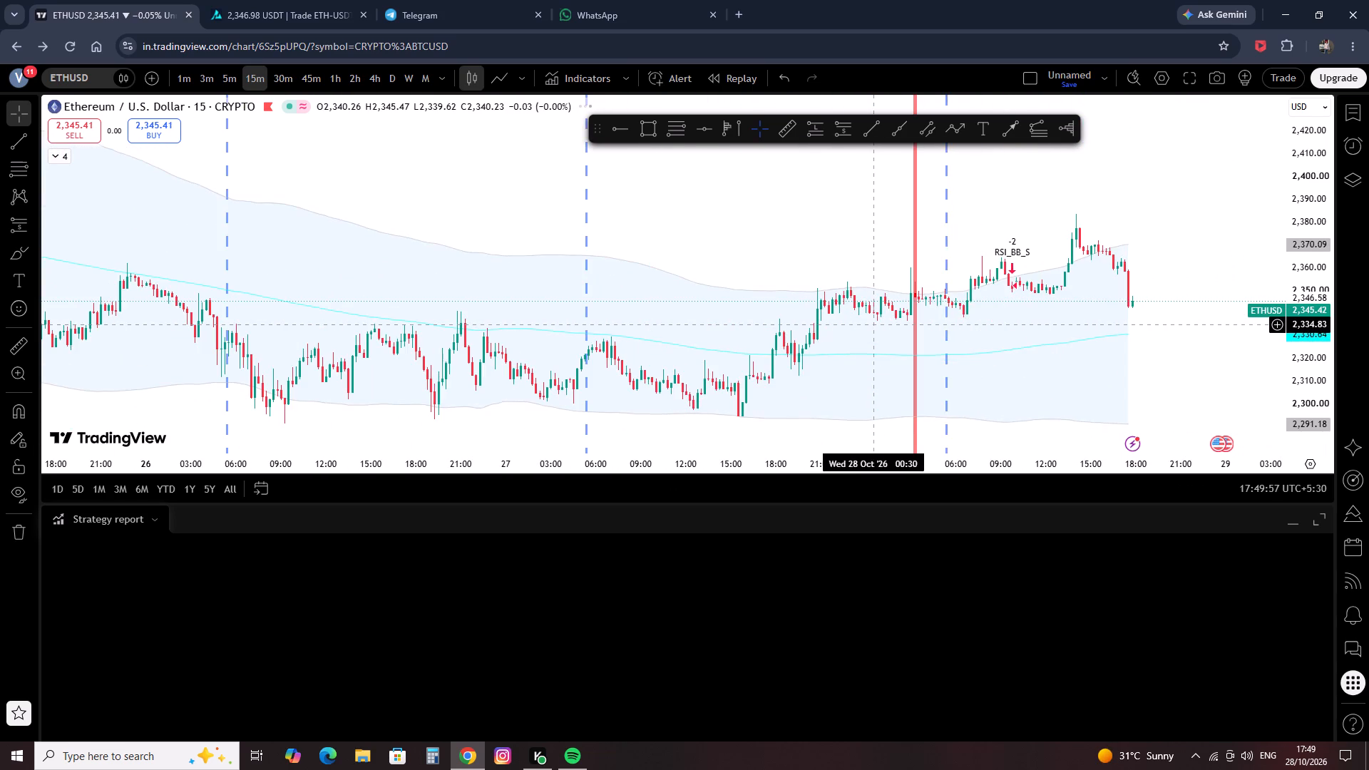
scroll(873, 325, up, 7)
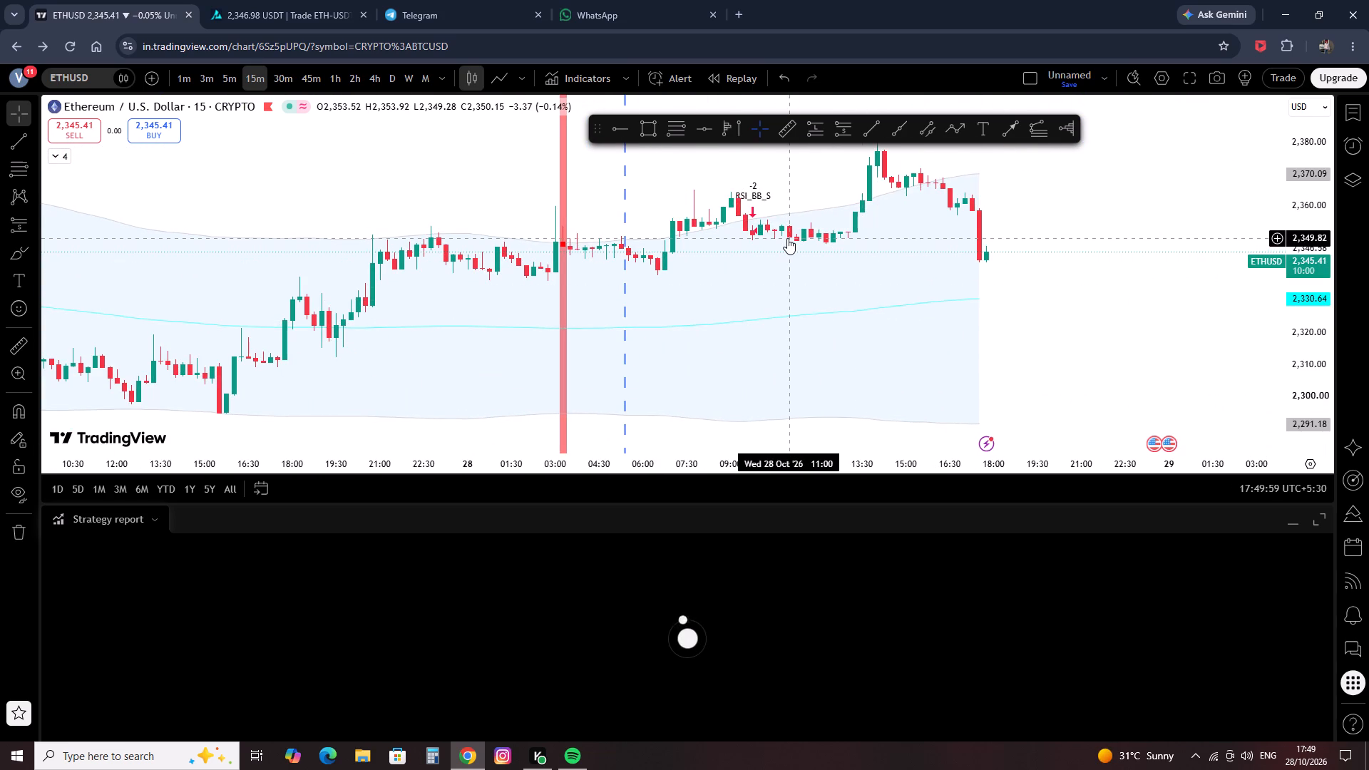
scroll(781, 256, down, 1)
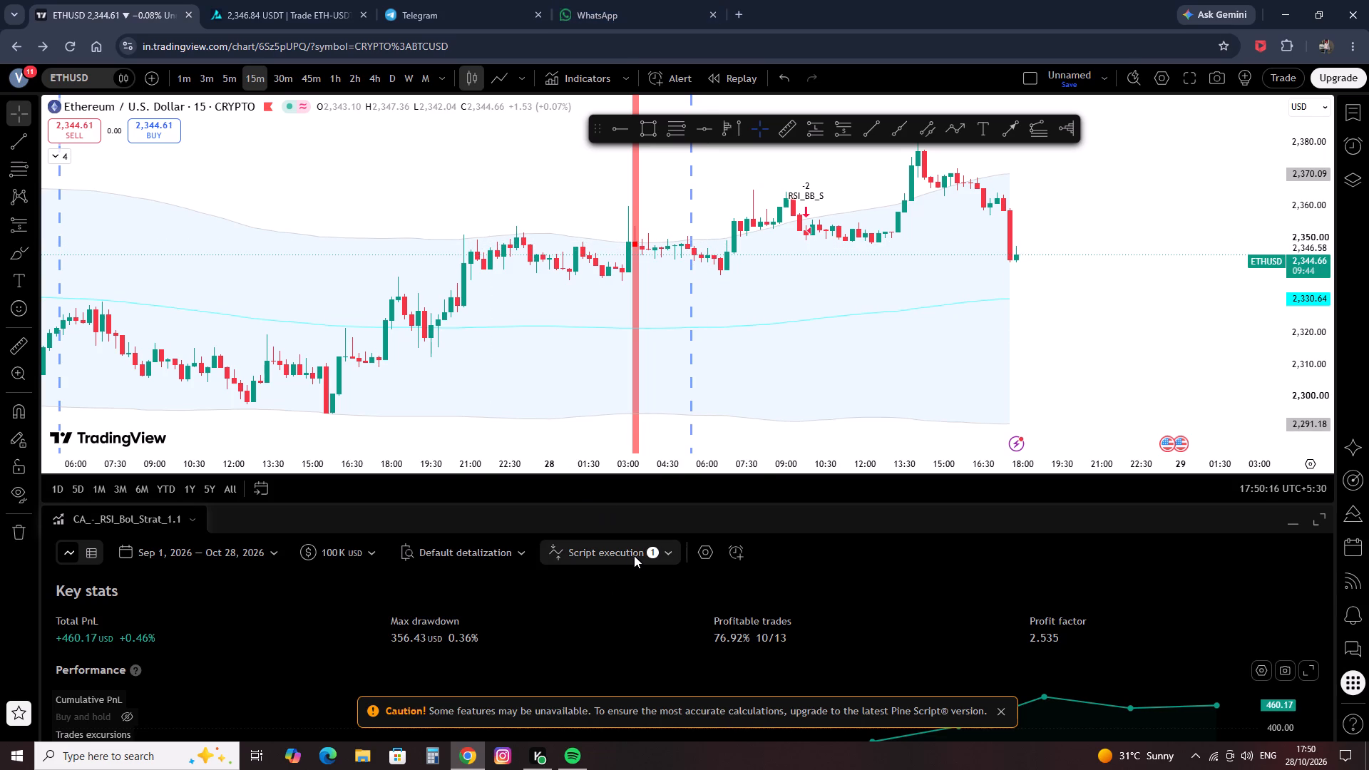
View the script execution options in the Bollinger + RSI strategy report.
click(662, 547)
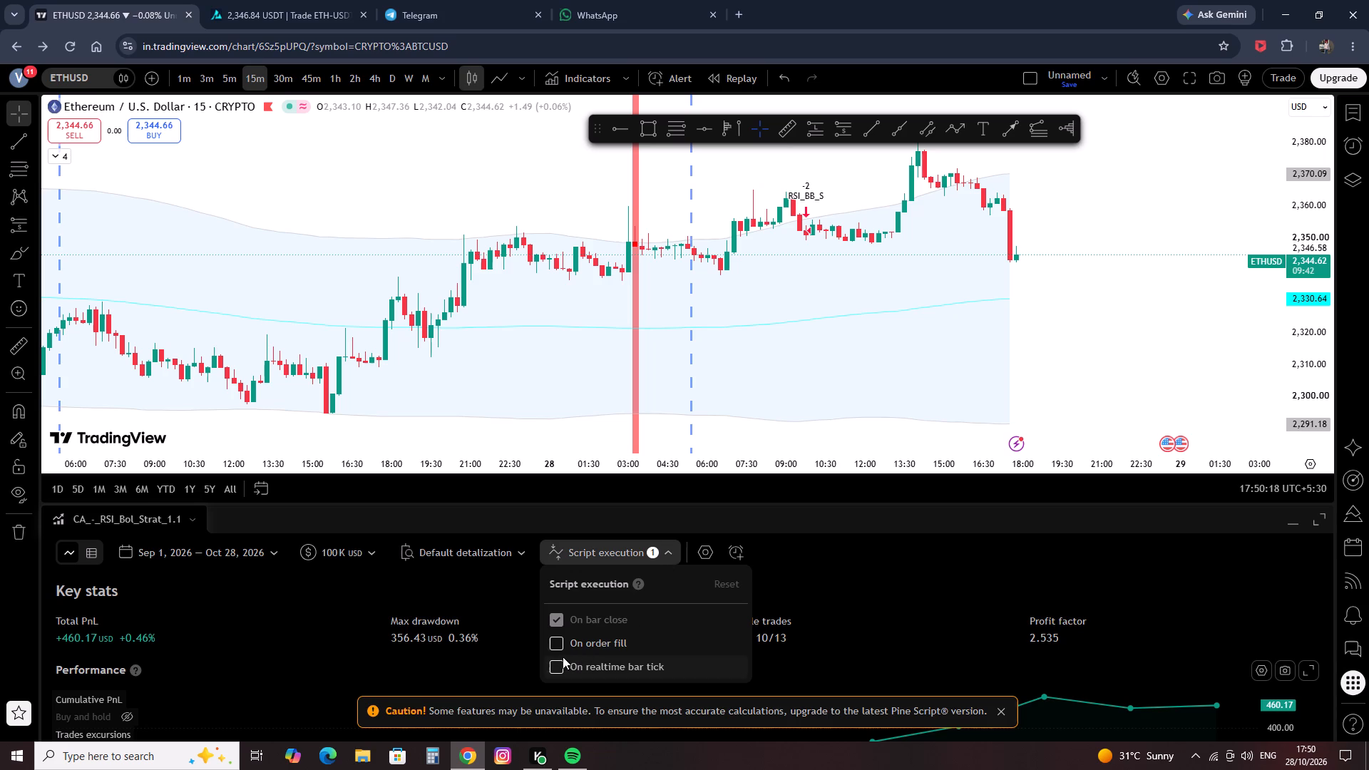
click(666, 558)
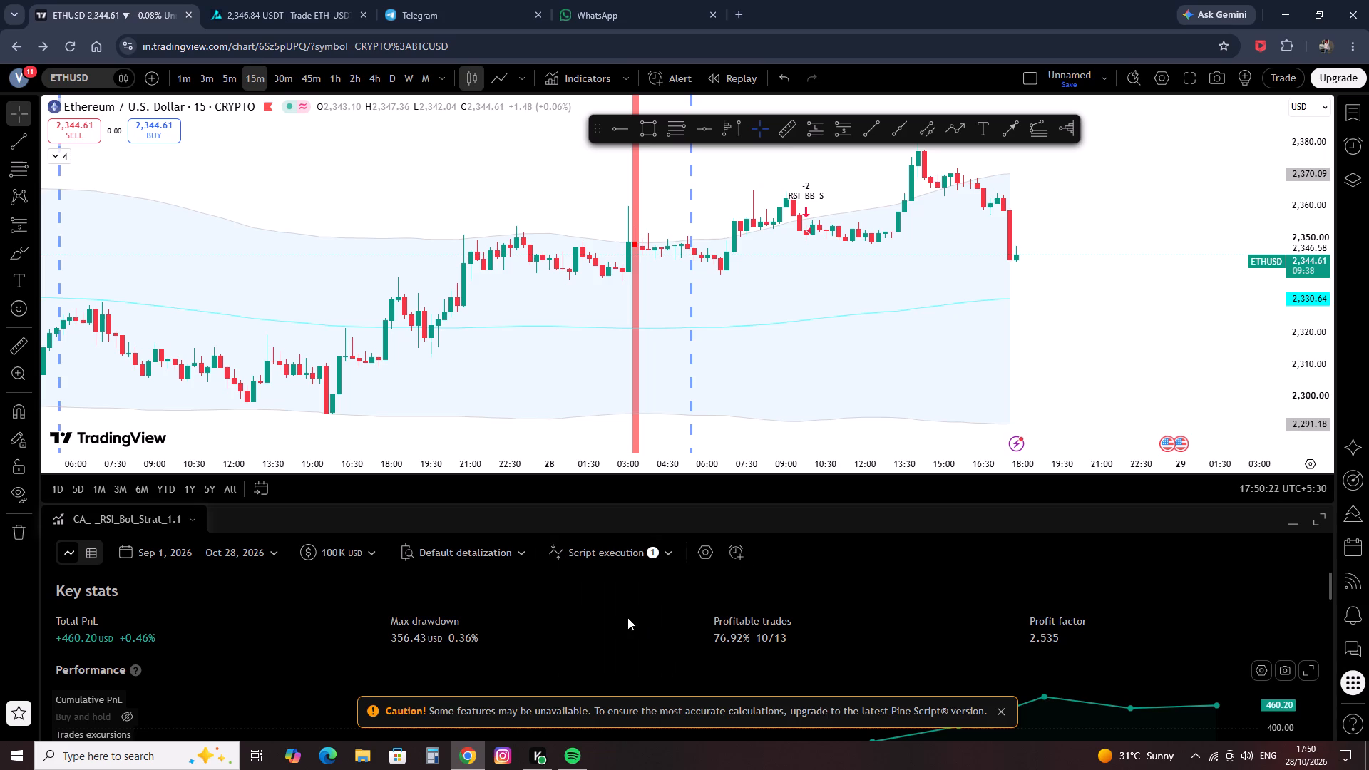
Switch the ETHUSD chart to the 5-minute timeframe and review the Bollinger + RSI strategy's performance report.
click(232, 81)
scroll(288, 267, down, 5)
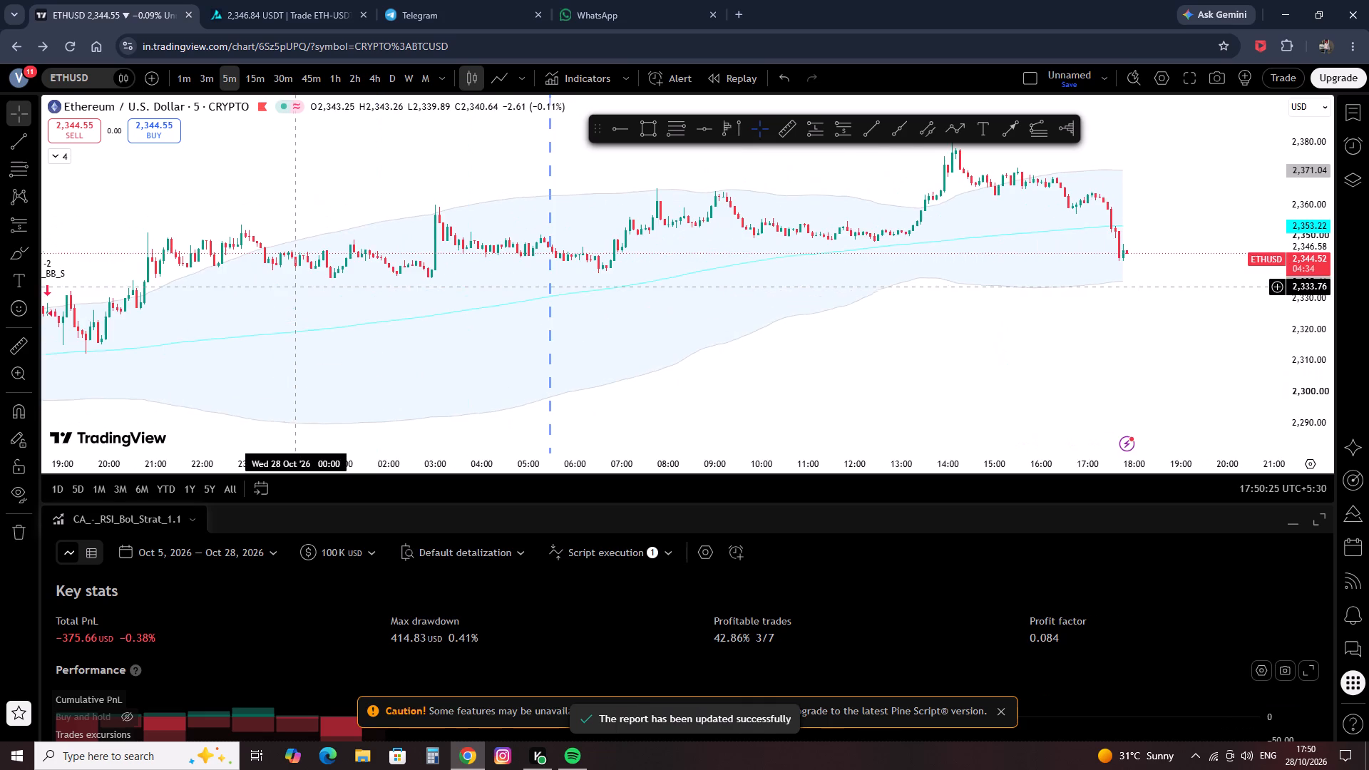
scroll(569, 647, down, 1)
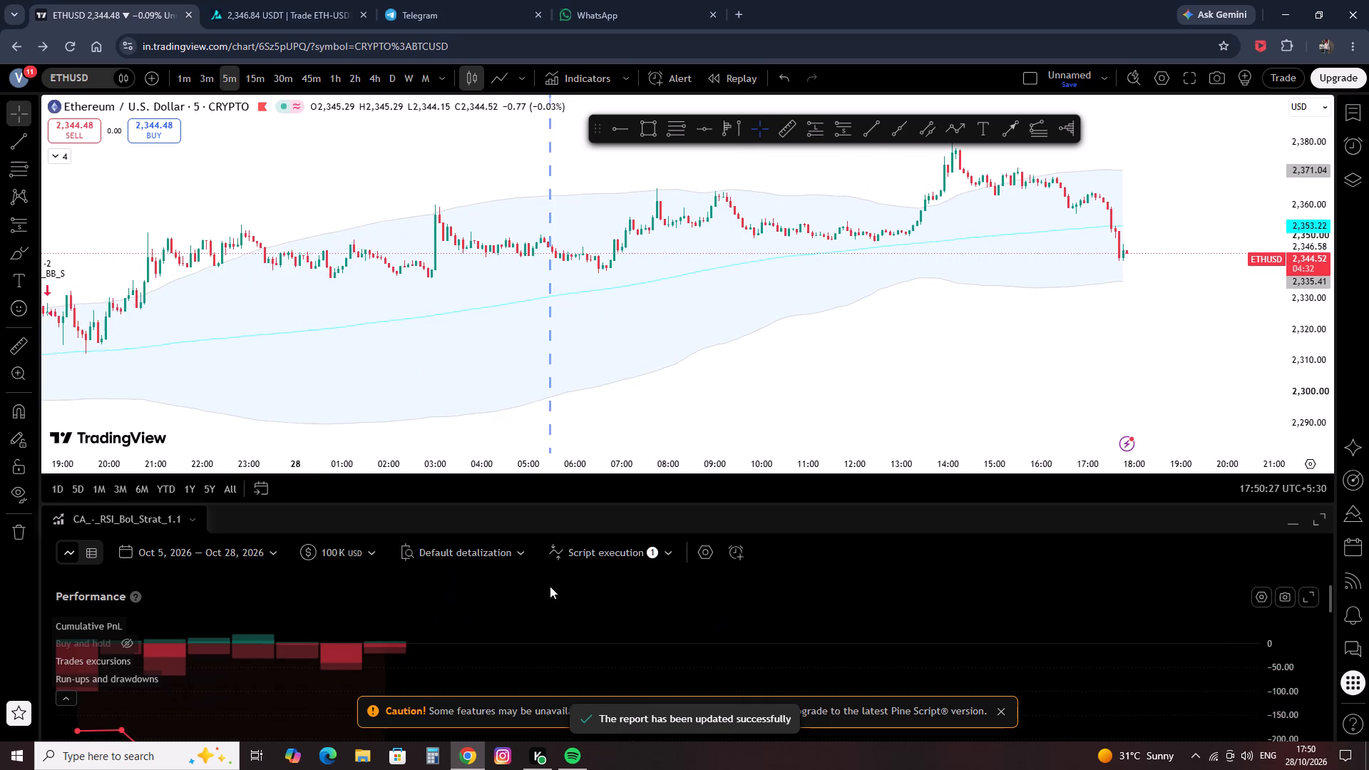
Switch the ETHUSD chart to the 1-hour timeframe and review the strategy's key stats and October trade signals.
click(334, 79)
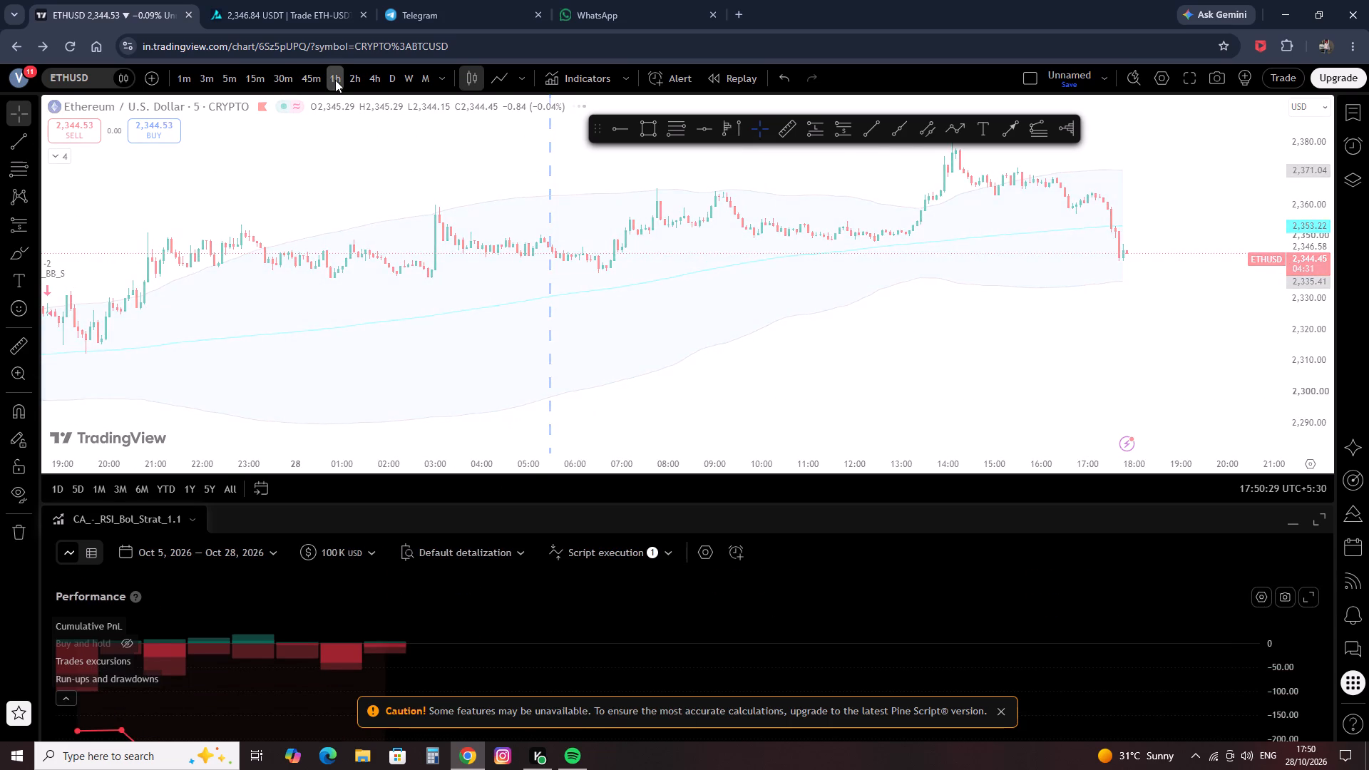
scroll(531, 520, up, 5)
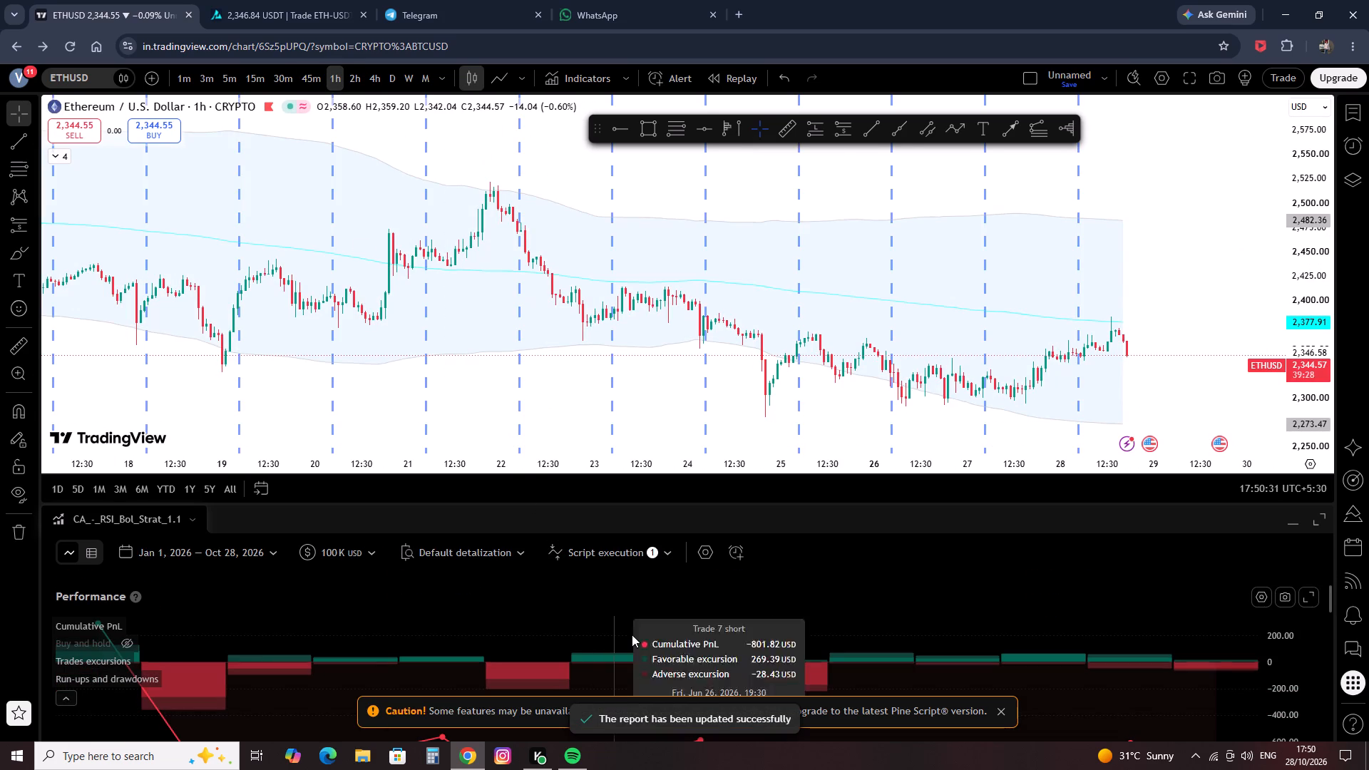
scroll(632, 635, up, 8)
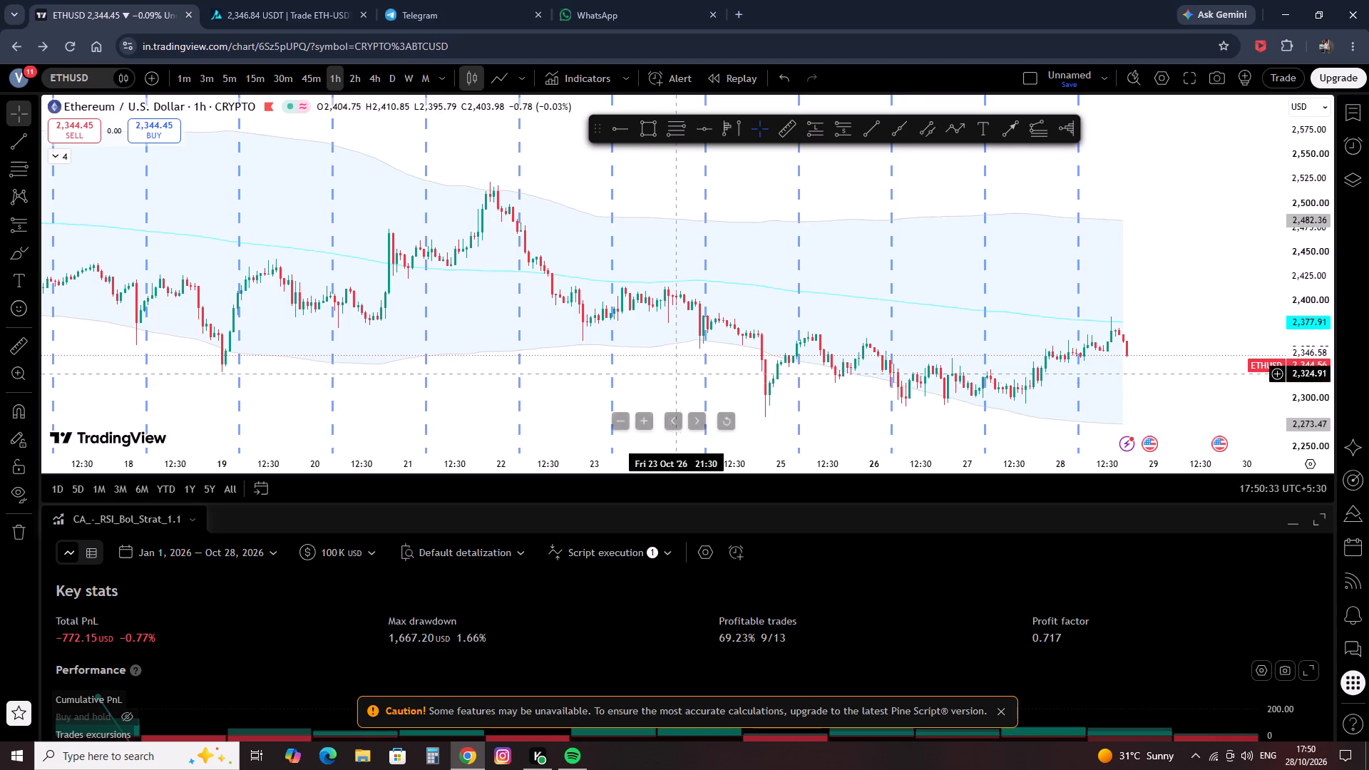
scroll(680, 368, up, 4)
scroll(682, 366, down, 12)
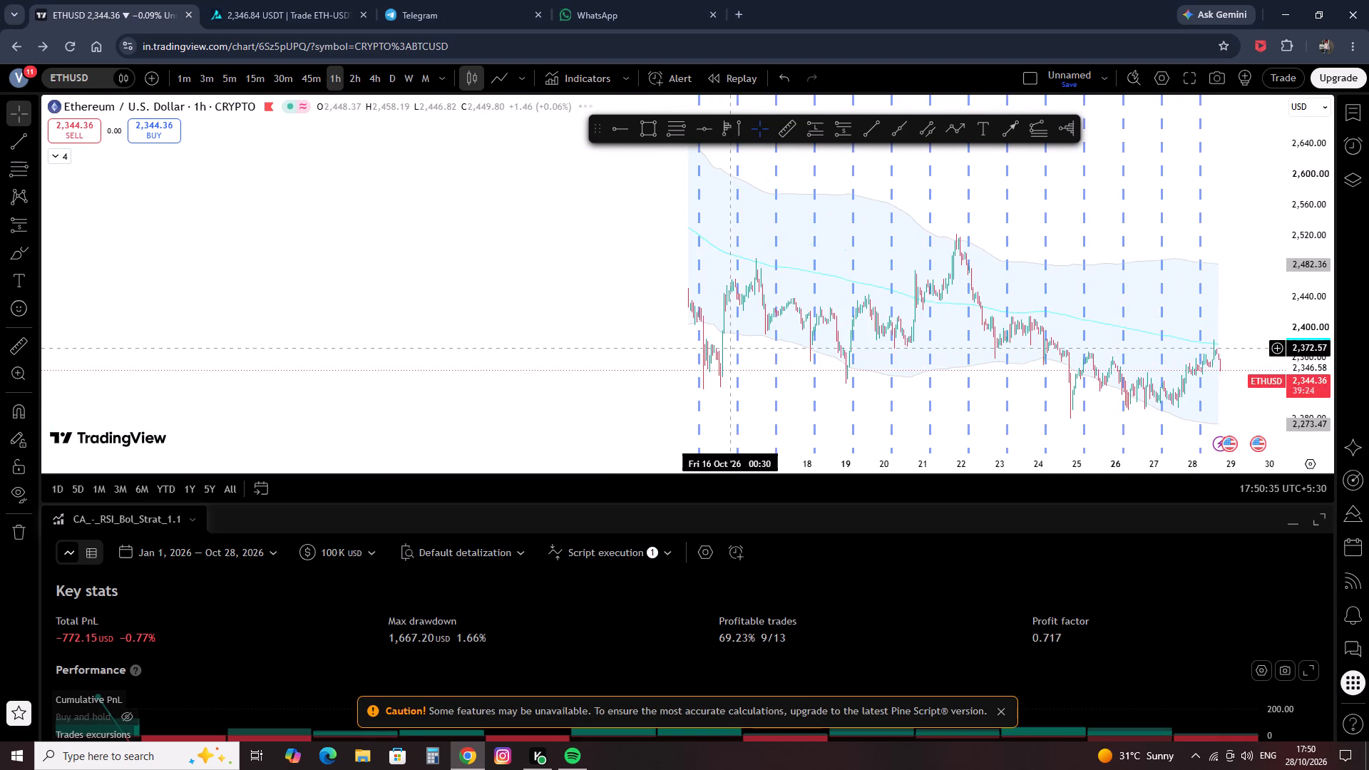
drag(402, 323, 675, 362)
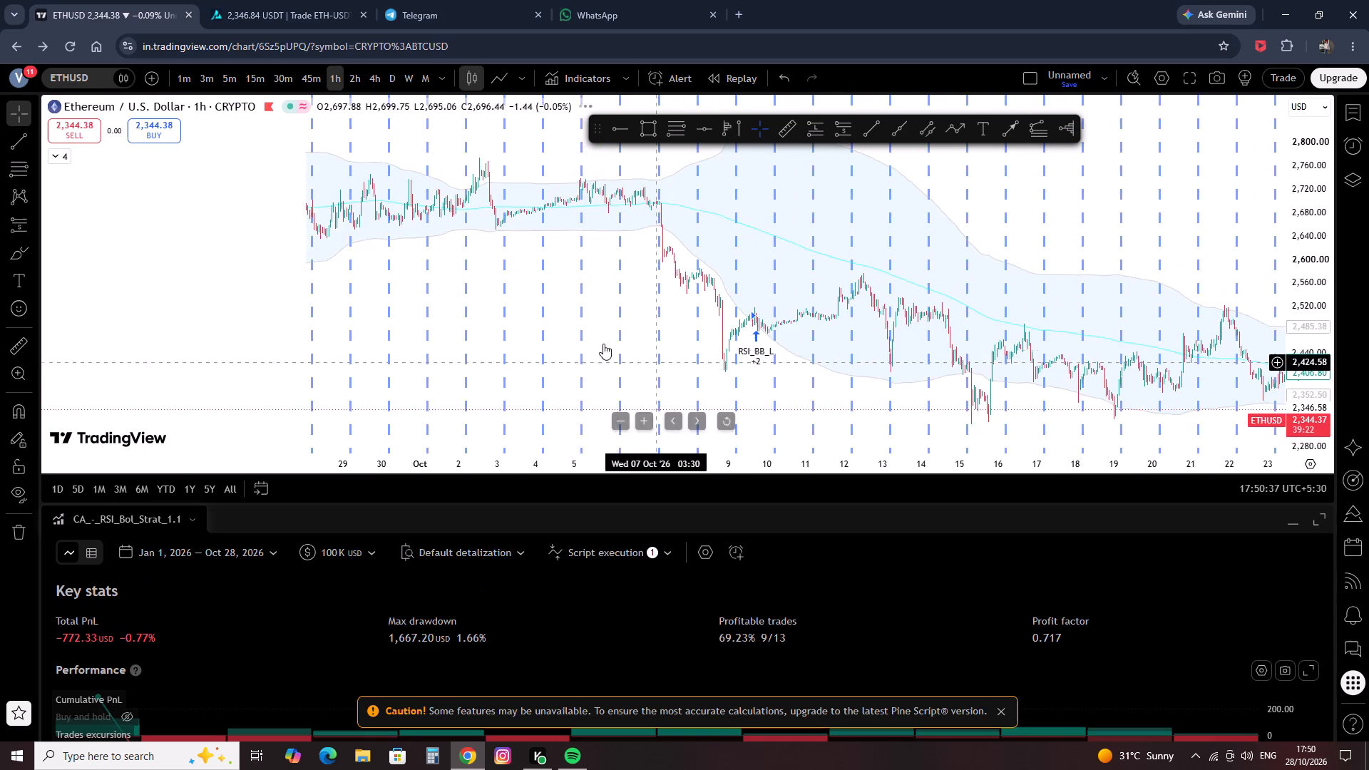
scroll(602, 328, up, 7)
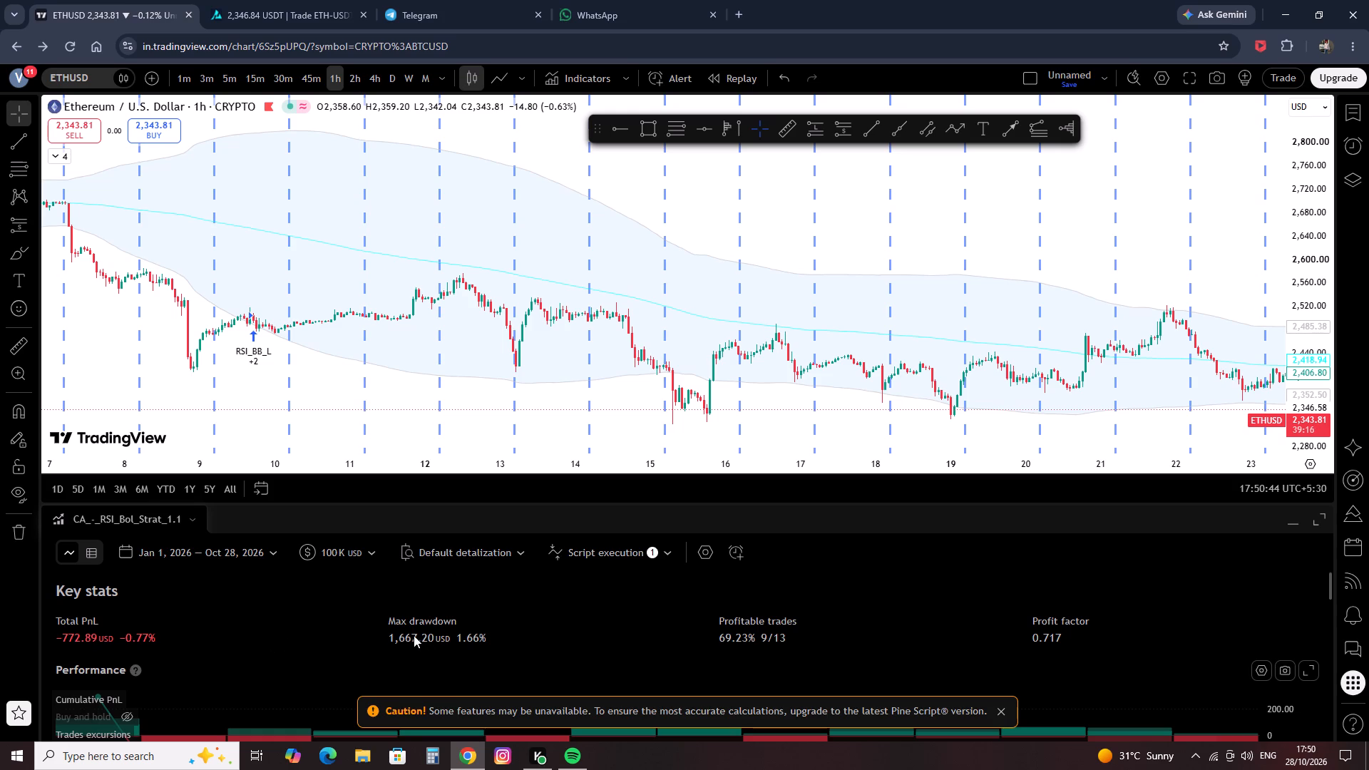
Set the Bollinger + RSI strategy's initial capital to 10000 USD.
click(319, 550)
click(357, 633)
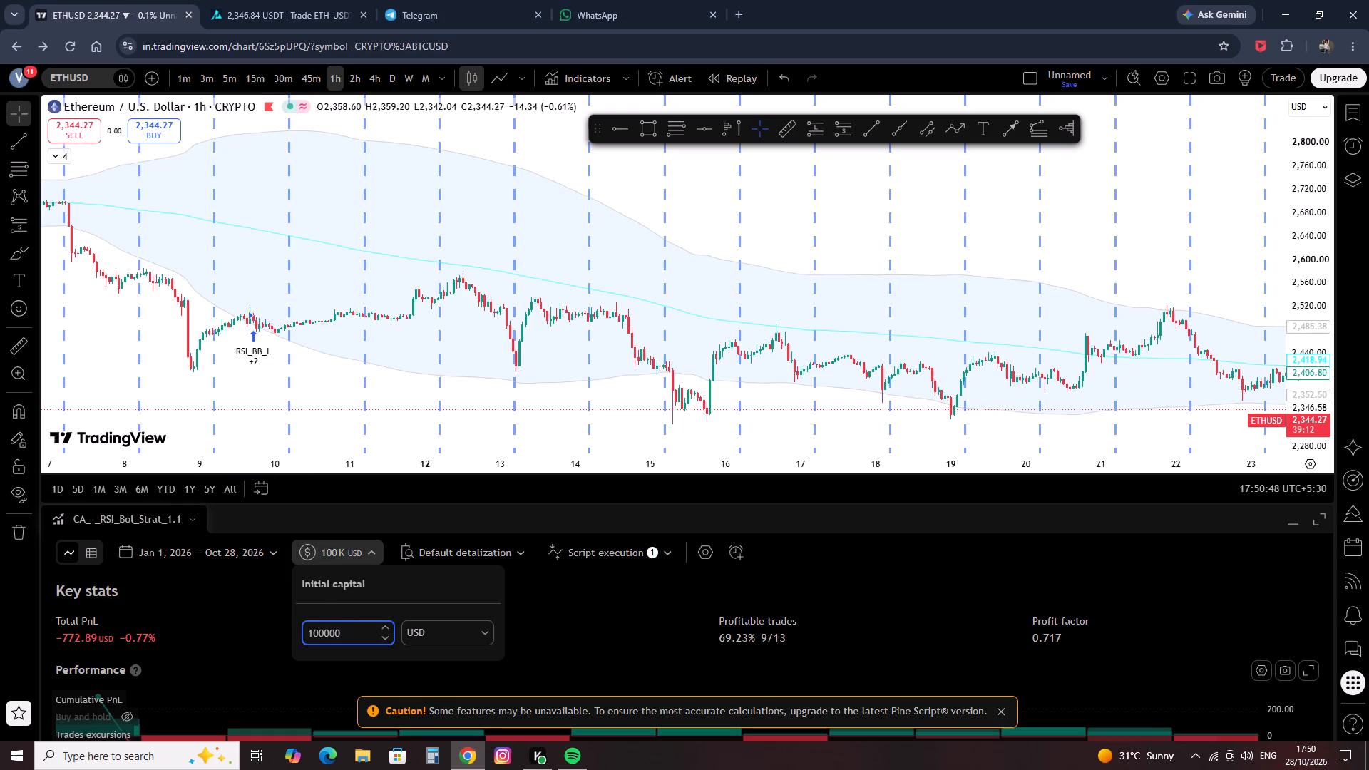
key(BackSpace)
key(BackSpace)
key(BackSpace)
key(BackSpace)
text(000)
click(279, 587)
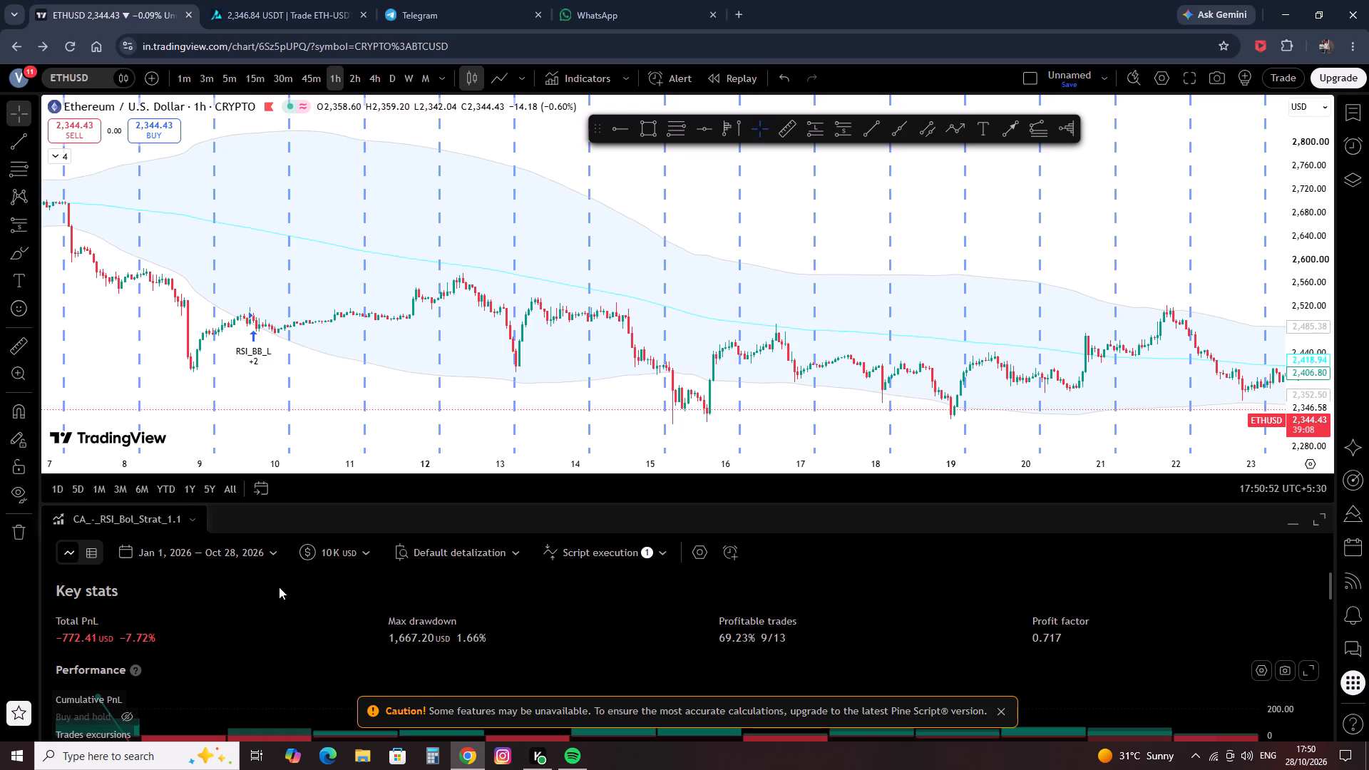
Examine the Bollinger + RSI strategy's past entries and bands on the 1-hour ETHUSD chart, going back through September to mid-August.
drag(163, 436, 236, 439)
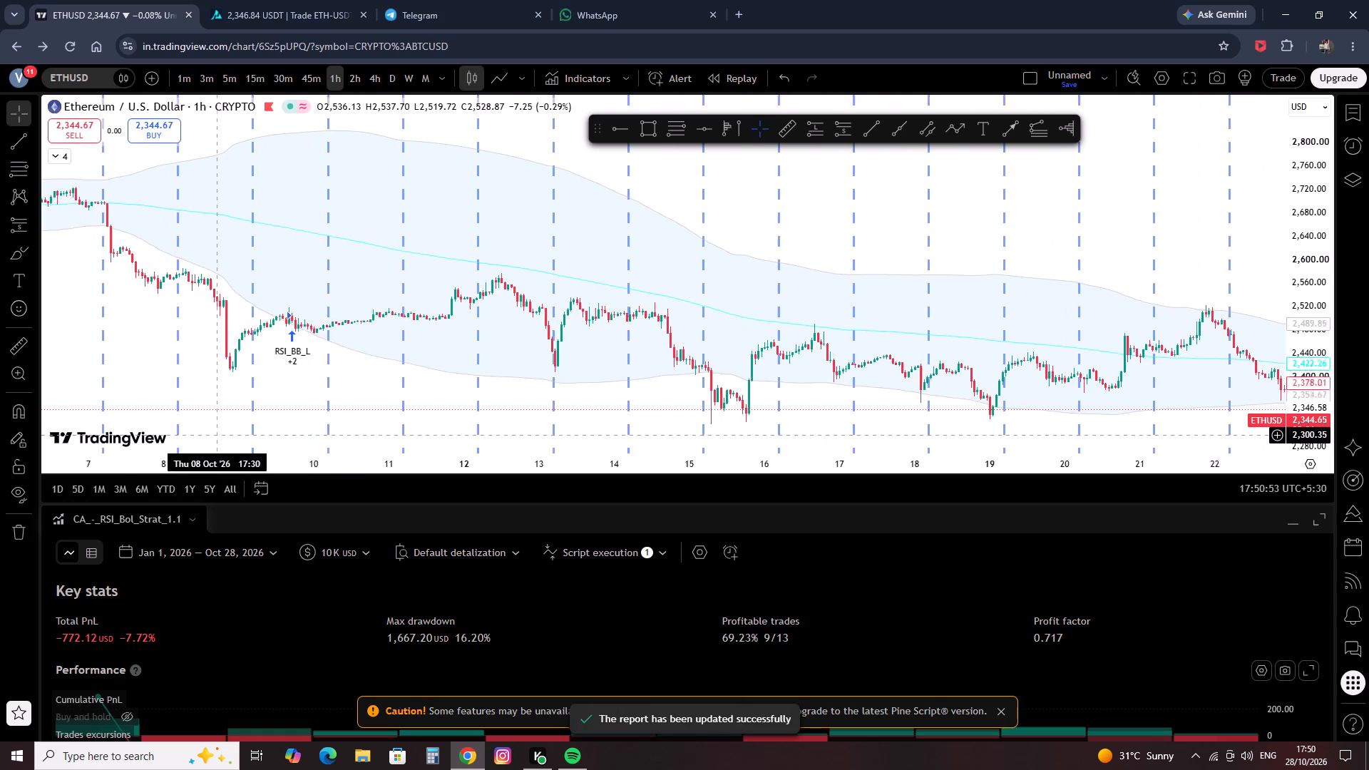
drag(236, 439, 269, 445)
drag(205, 431, 739, 434)
scroll(702, 401, down, 5)
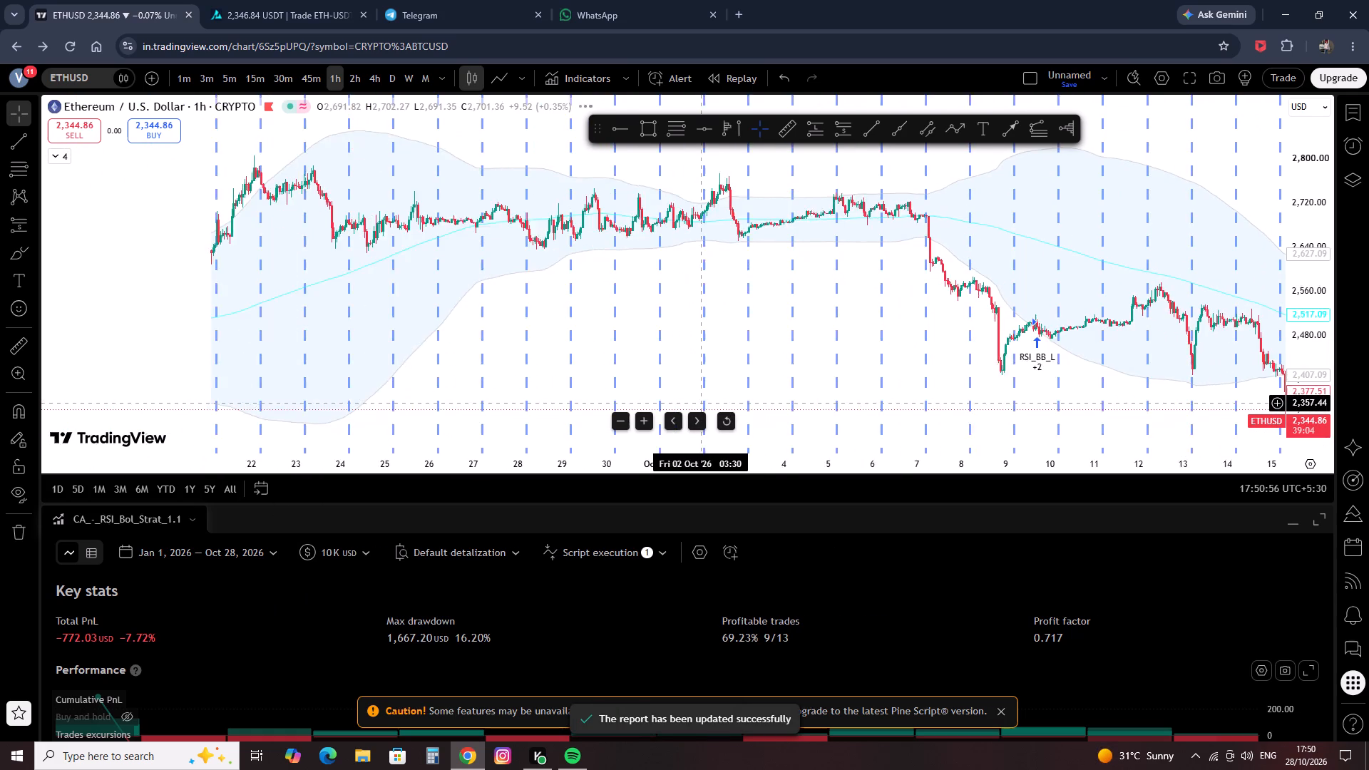
scroll(700, 403, down, 1)
drag(311, 309, 672, 377)
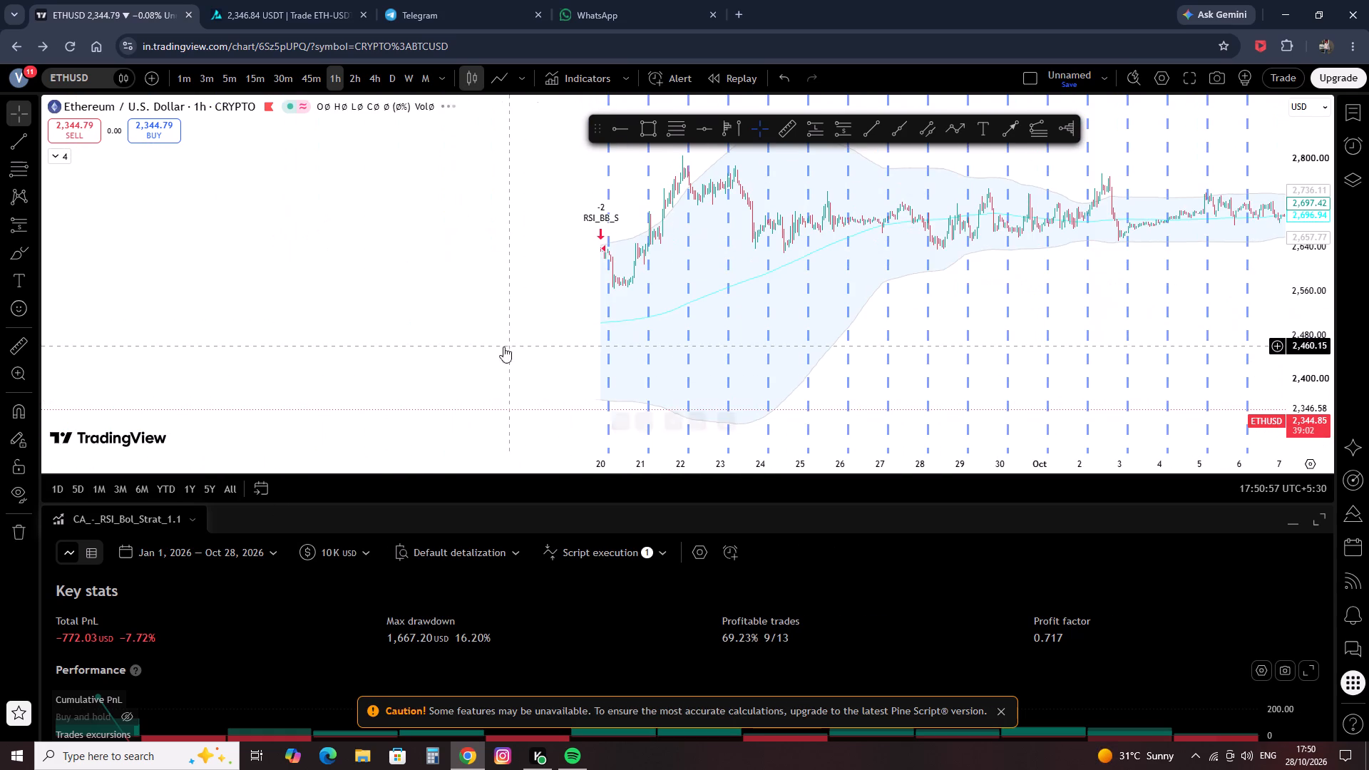
drag(473, 332, 775, 361)
scroll(785, 351, up, 4)
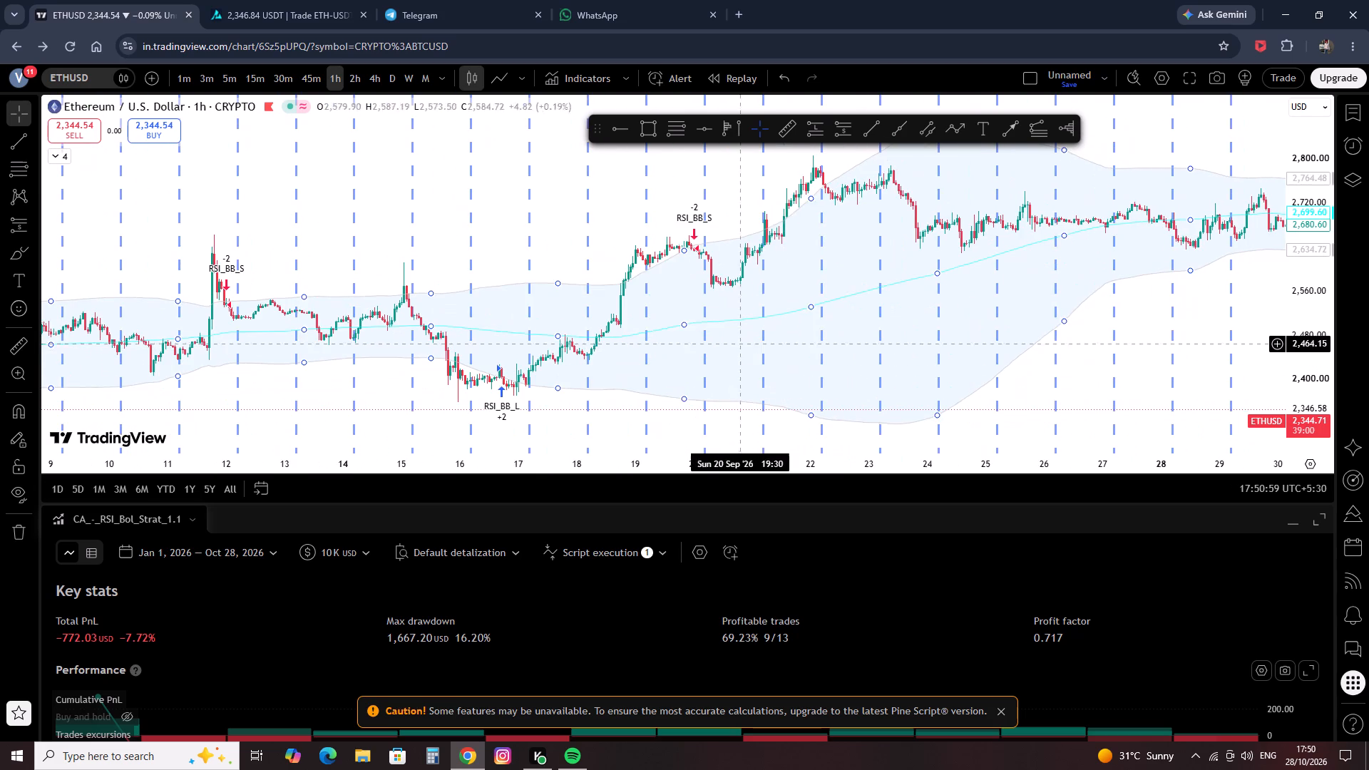
click(538, 248)
scroll(503, 304, up, 3)
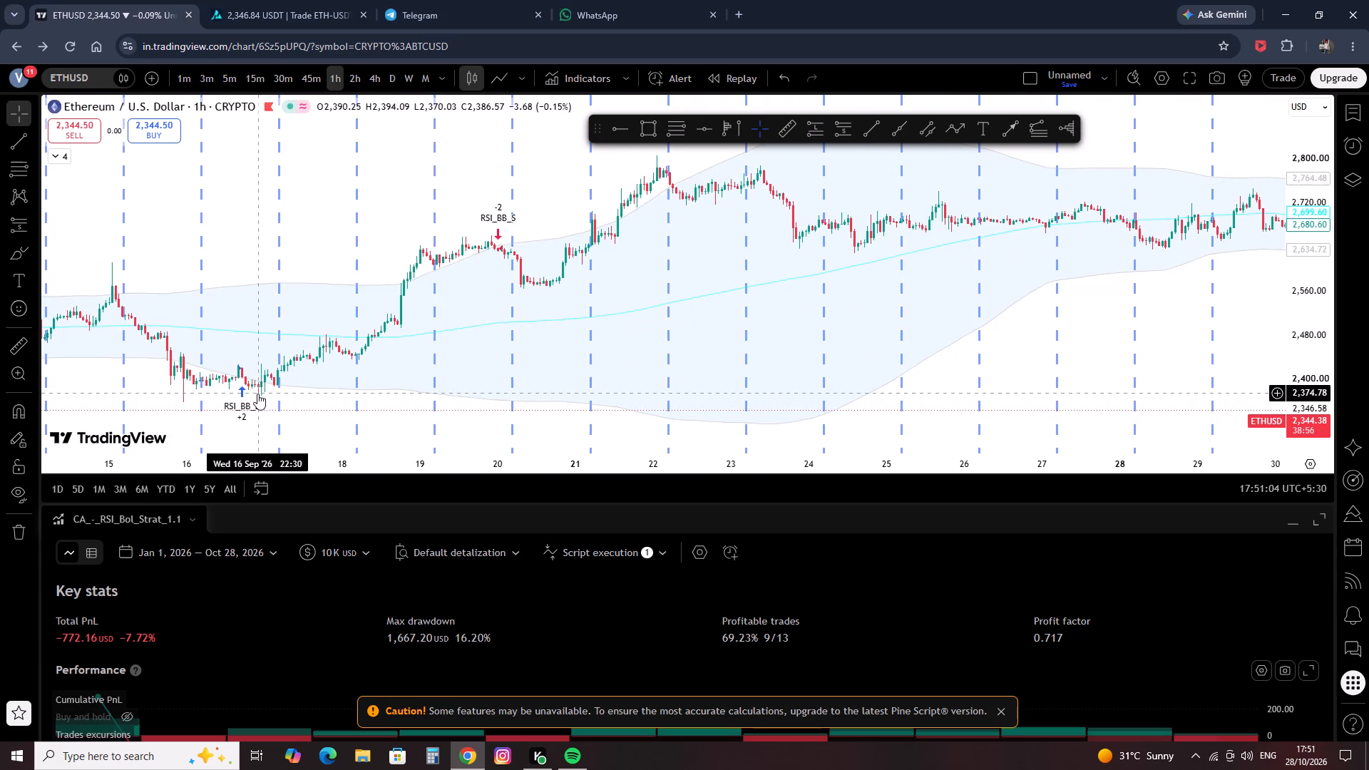
scroll(535, 344, down, 4)
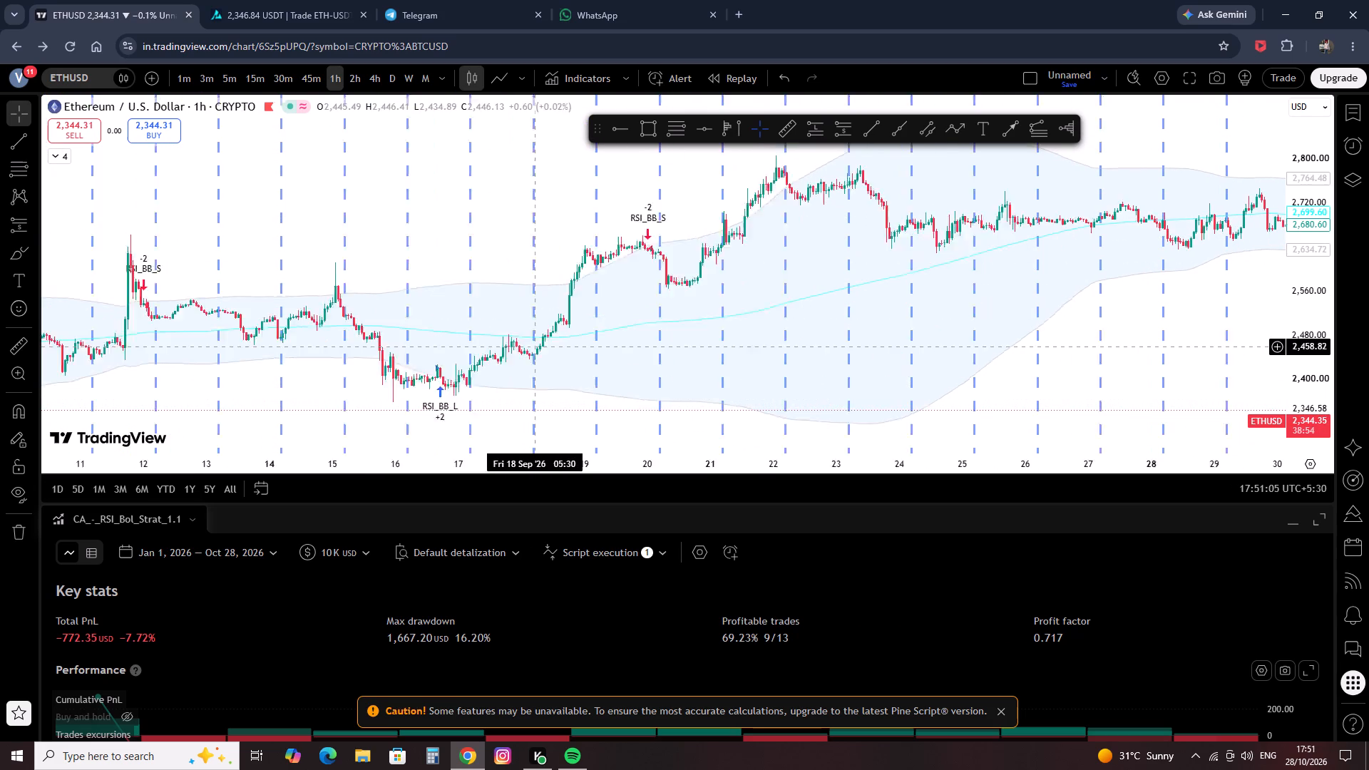
scroll(535, 349, down, 2)
drag(227, 237, 746, 282)
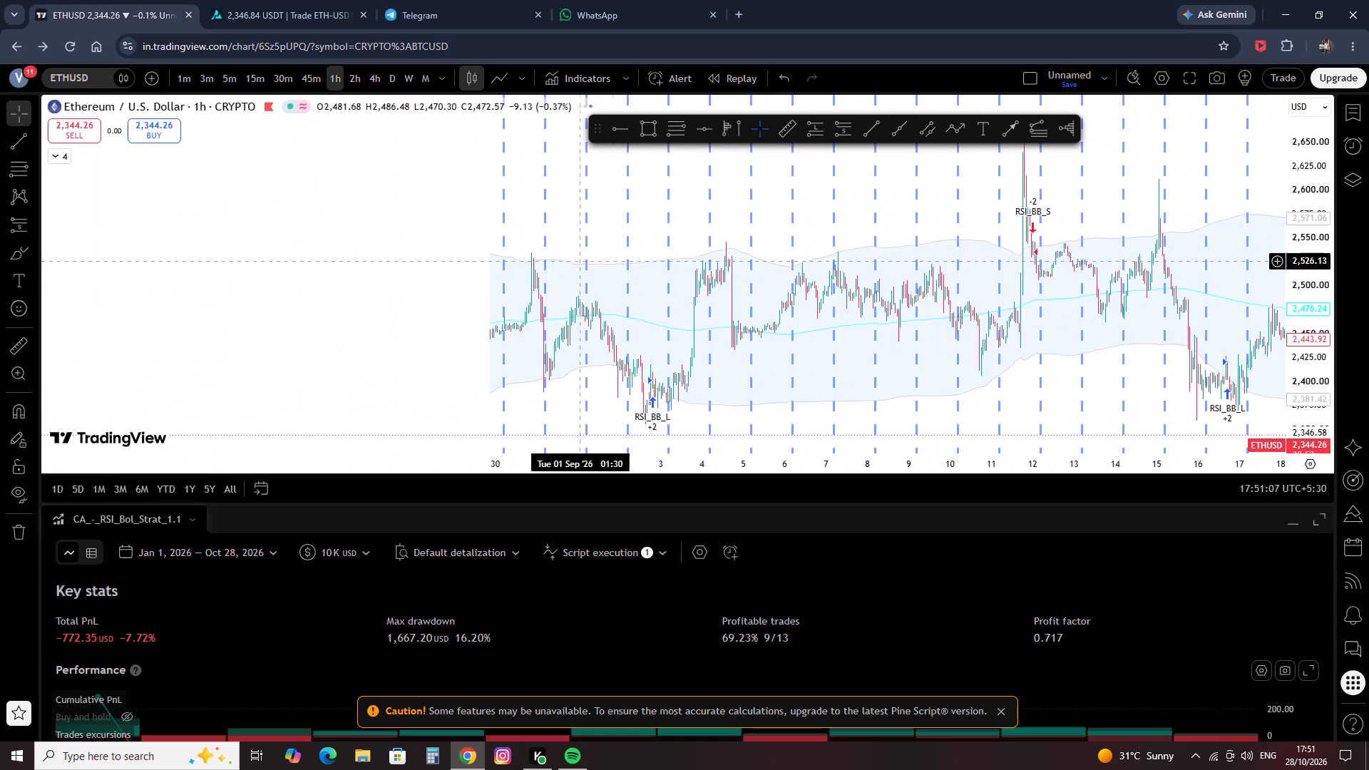
scroll(377, 257, up, 3)
drag(217, 317, 874, 334)
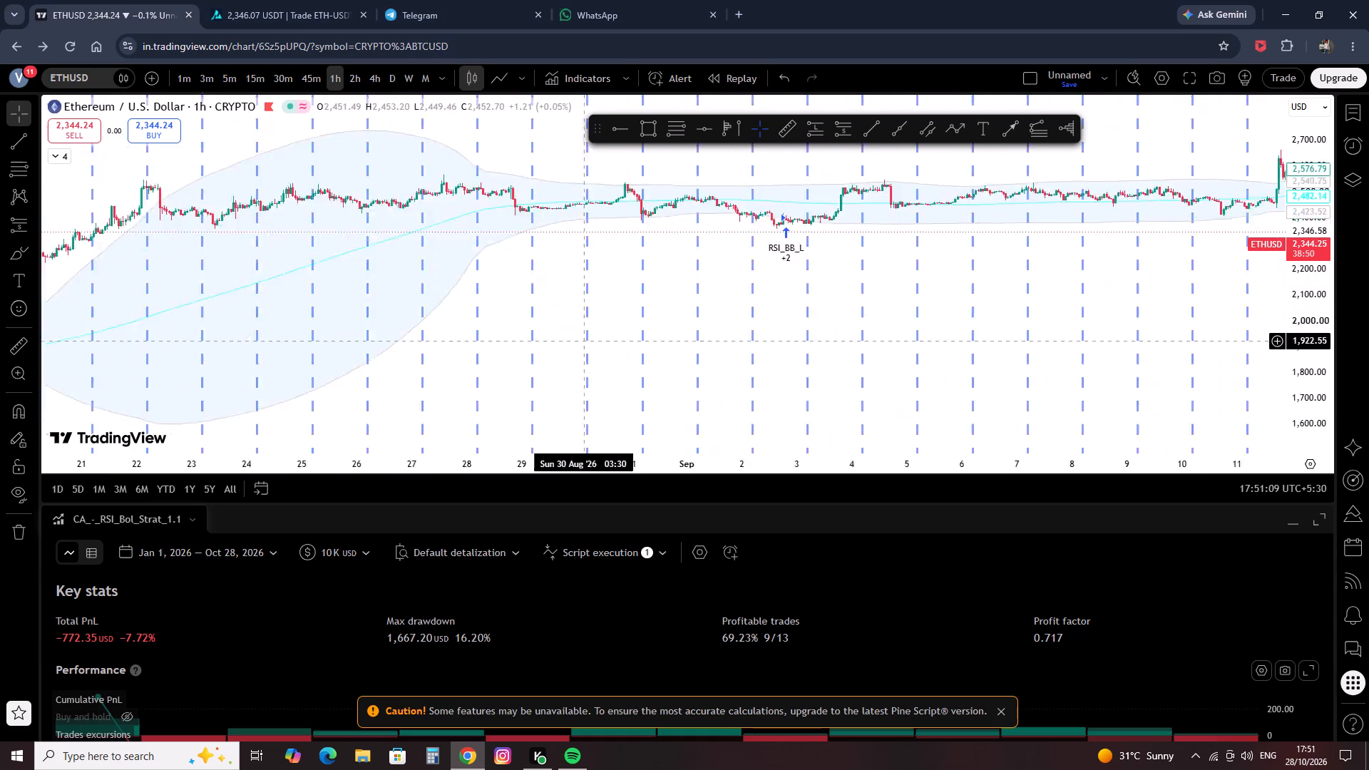
drag(874, 334, 950, 327)
drag(302, 315, 545, 351)
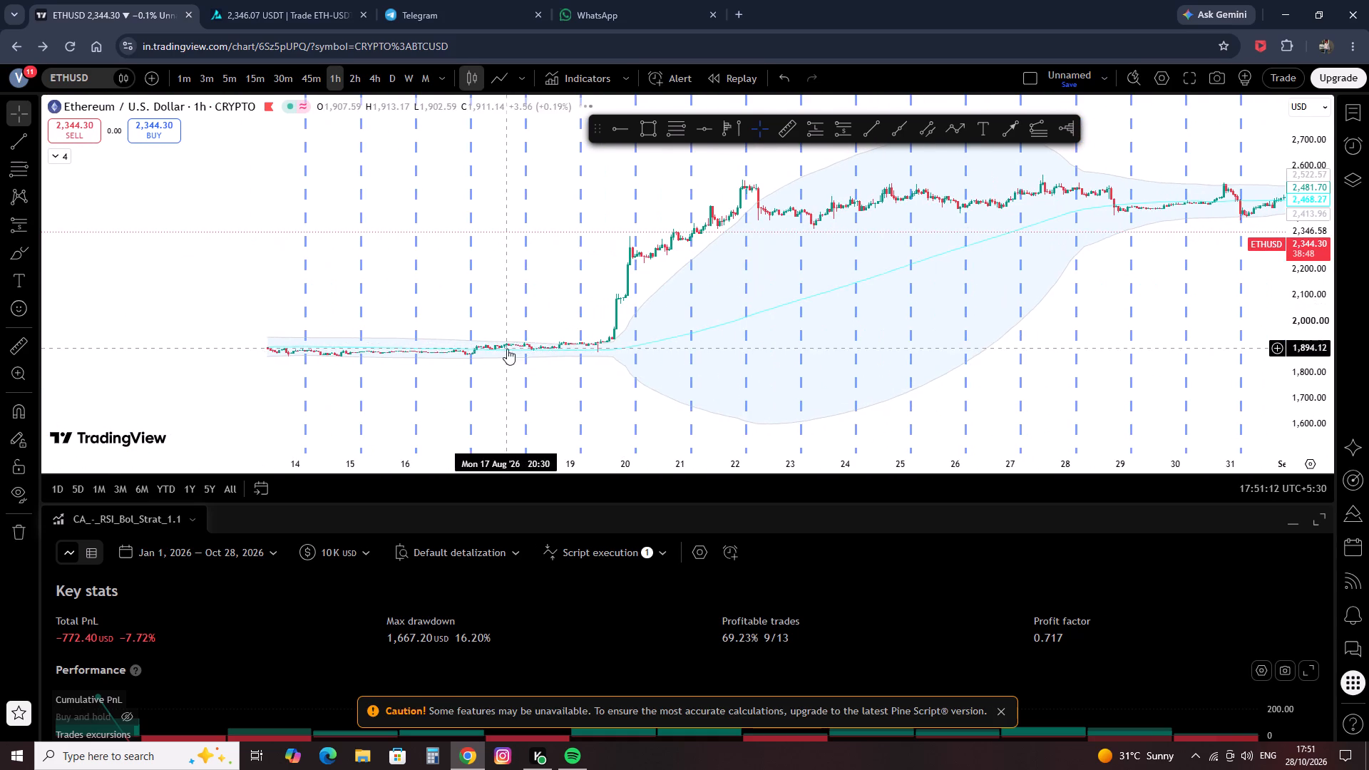
scroll(532, 359, up, 5)
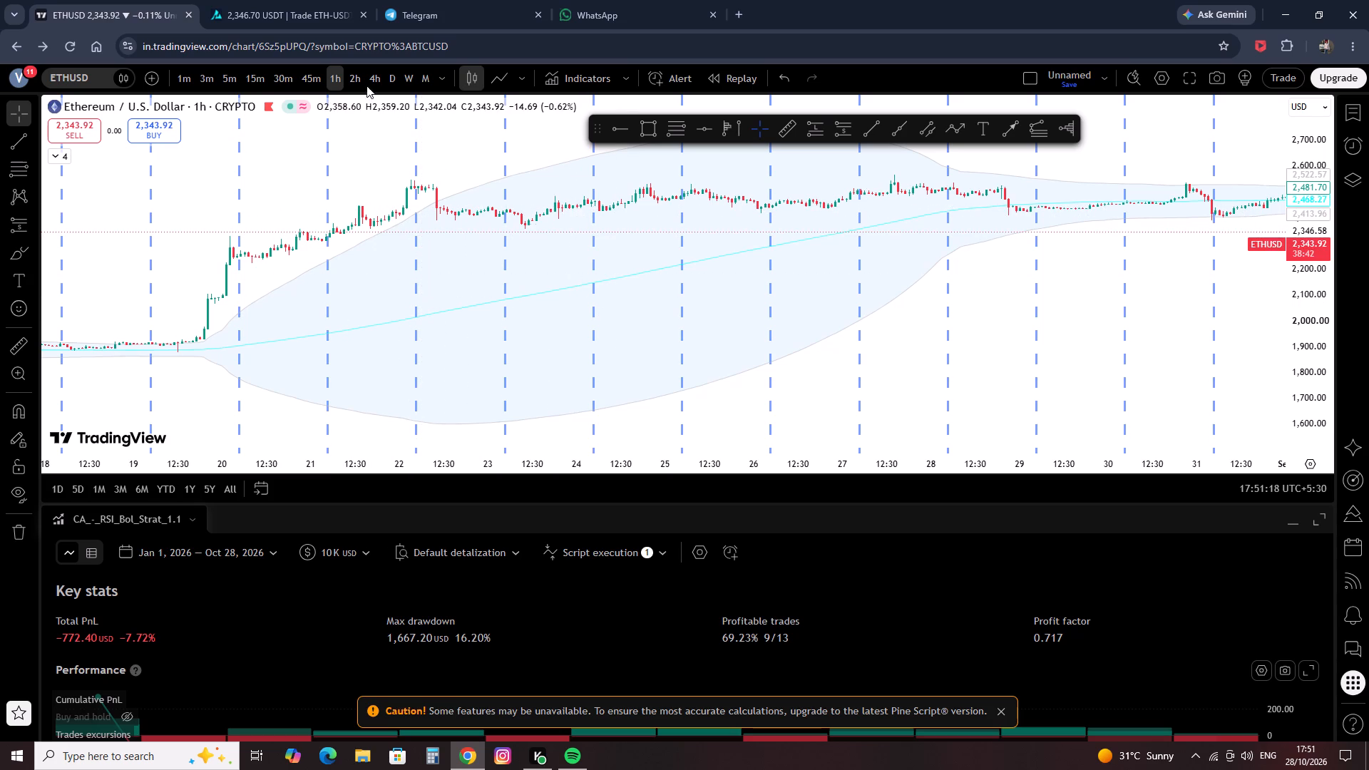
Return the ETHUSD chart to the 15-minute timeframe, reset the chart view and check the strategy's latest signals.
click(265, 88)
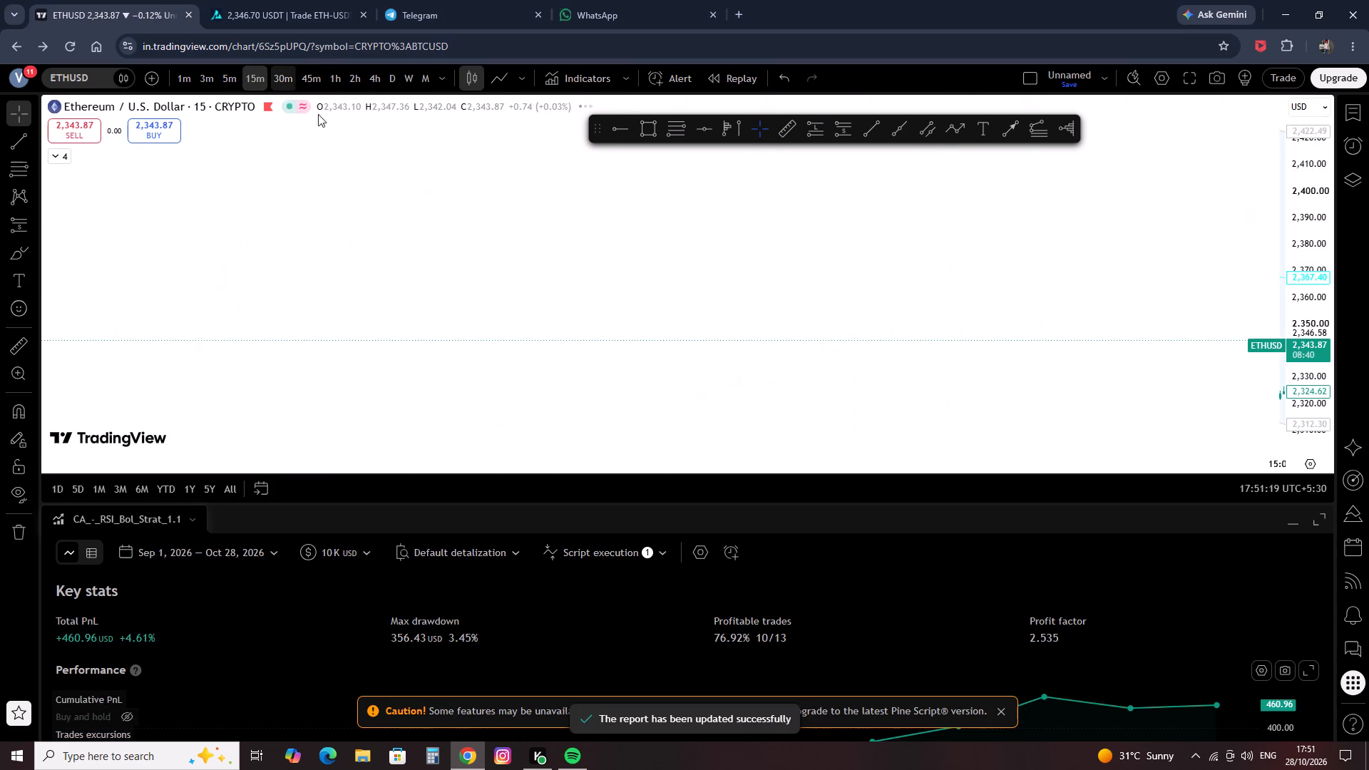
right_click(410, 385)
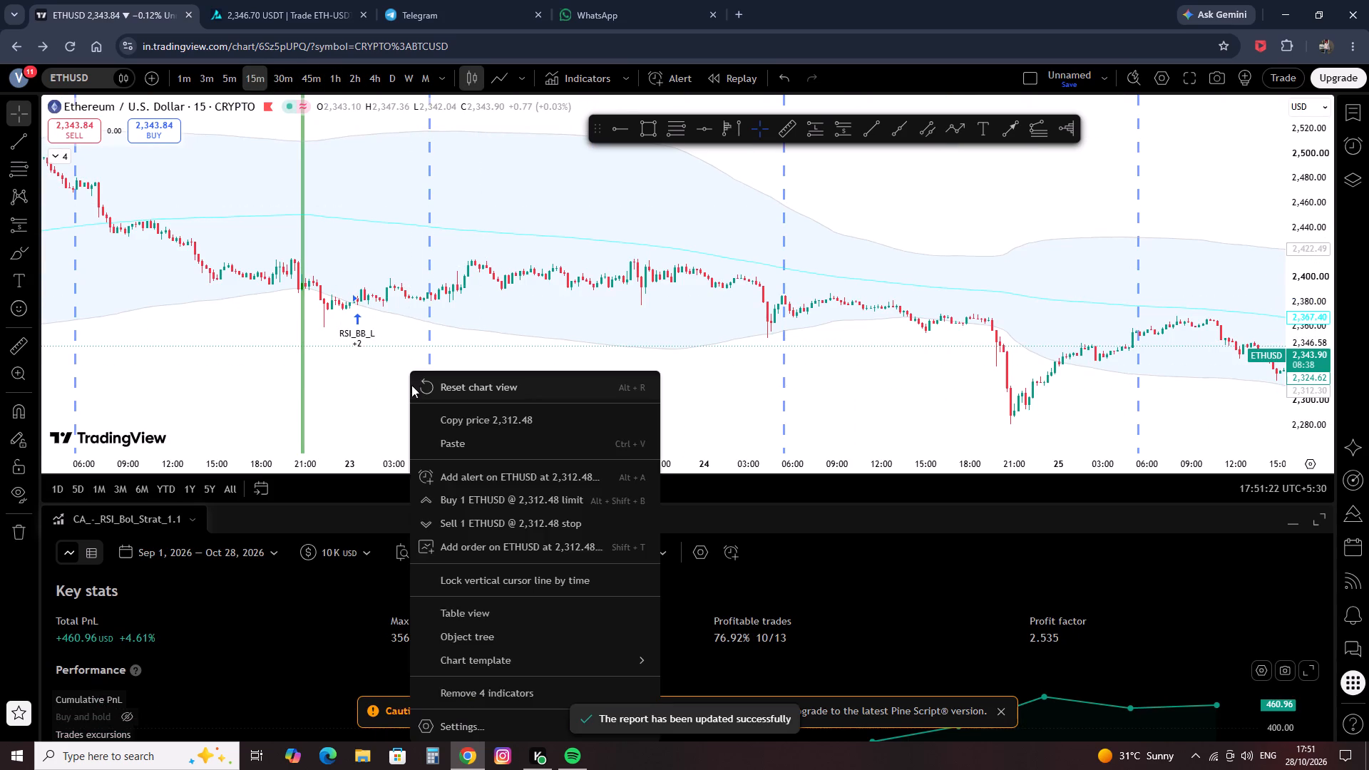
click(434, 386)
scroll(458, 387, down, 7)
scroll(810, 275, up, 3)
drag(868, 232, 768, 220)
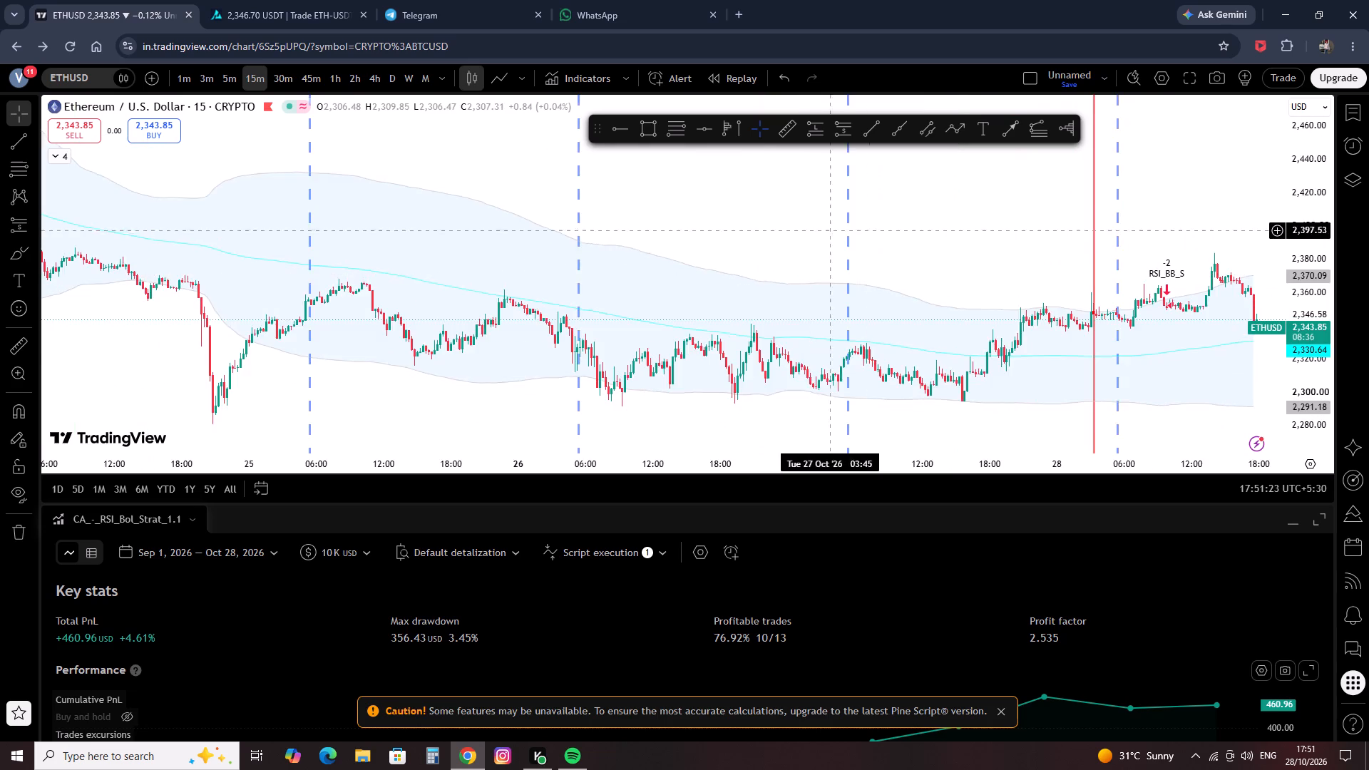
drag(768, 220, 124, 173)
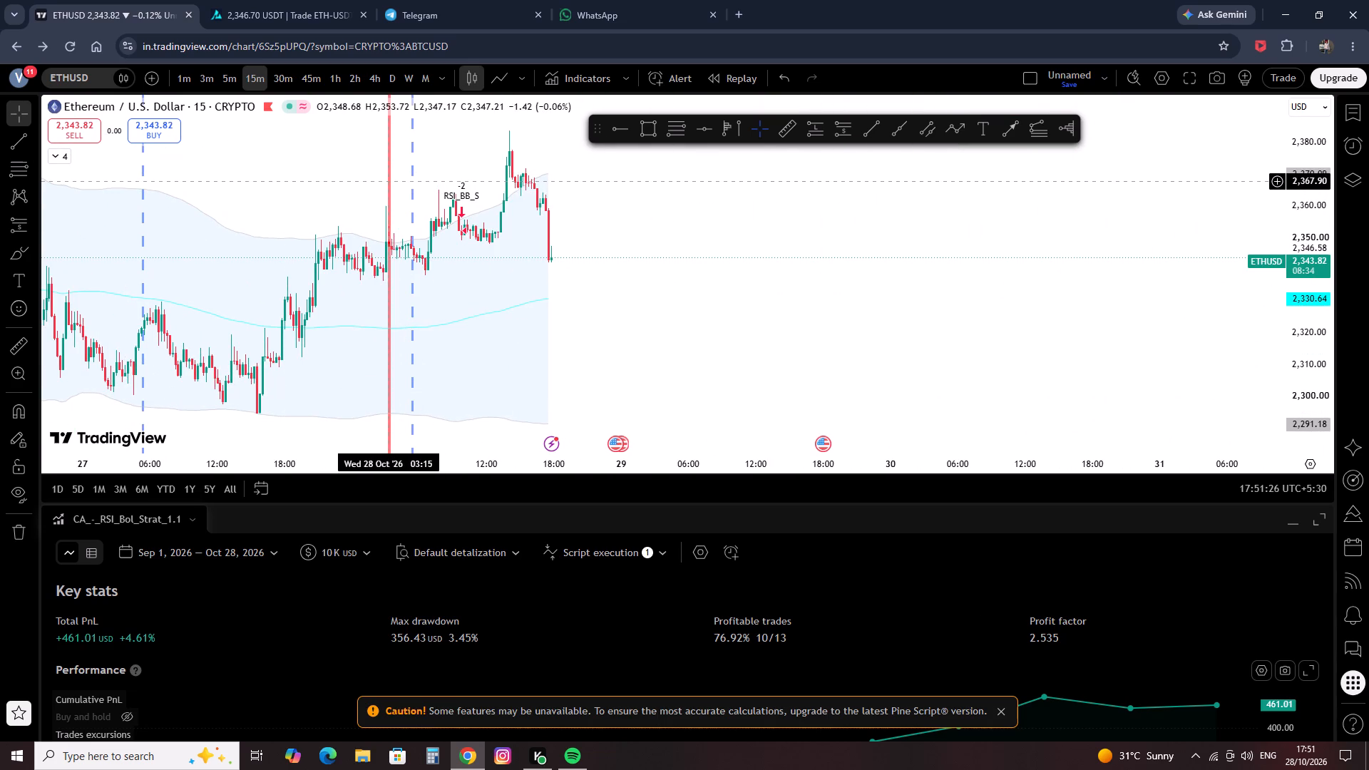
Remove the Bollinger + RSI strategy from the ETHUSD chart.
click(63, 162)
click(217, 206)
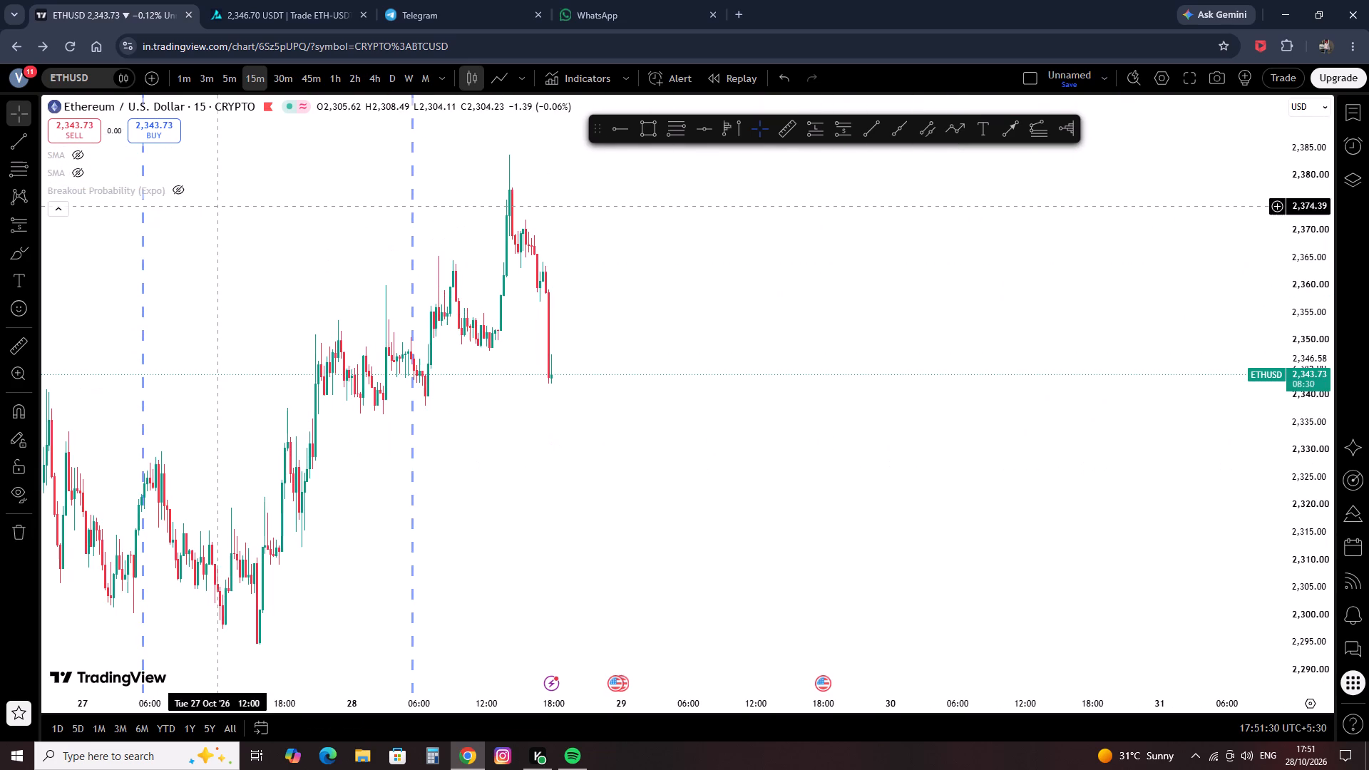
Add ChartArt's MACD + SMA 200 Strategy from the top community strategies to the ETHUSD chart.
click(570, 67)
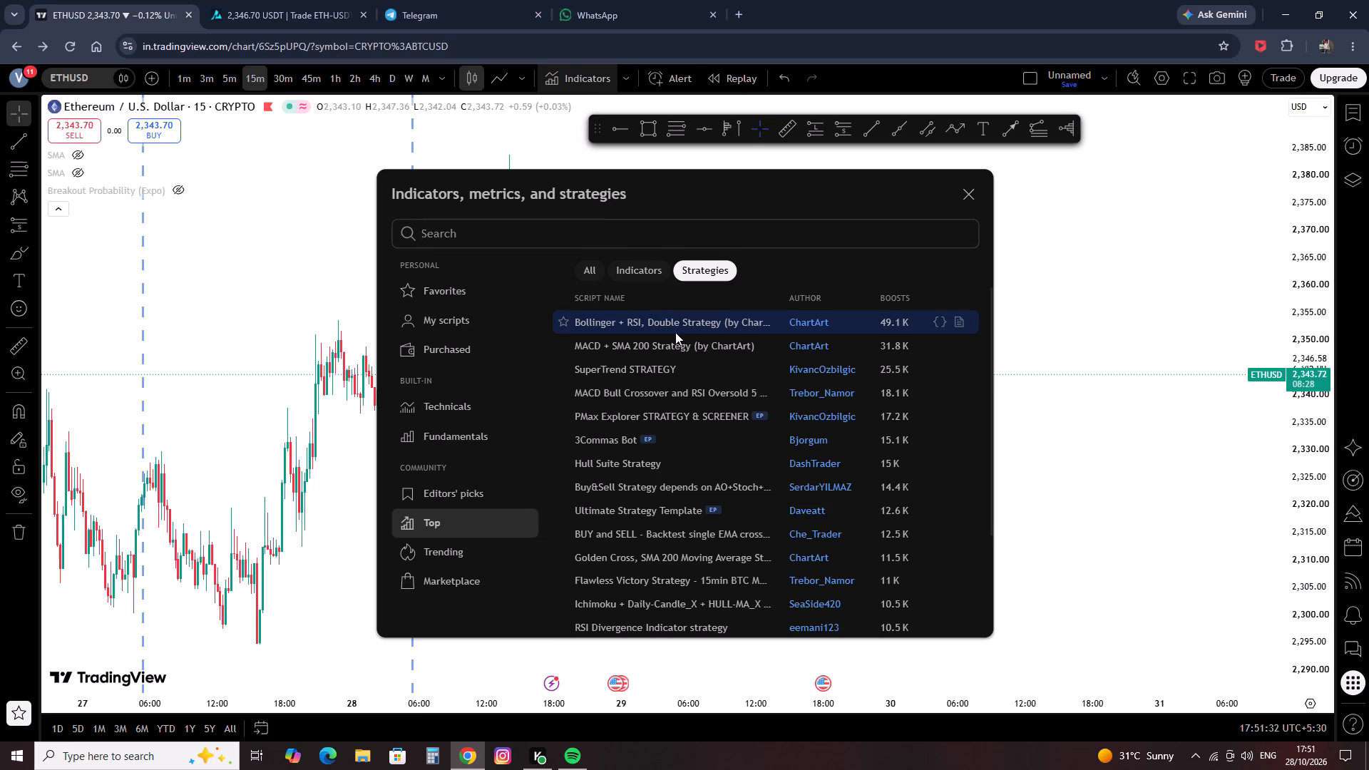
click(677, 349)
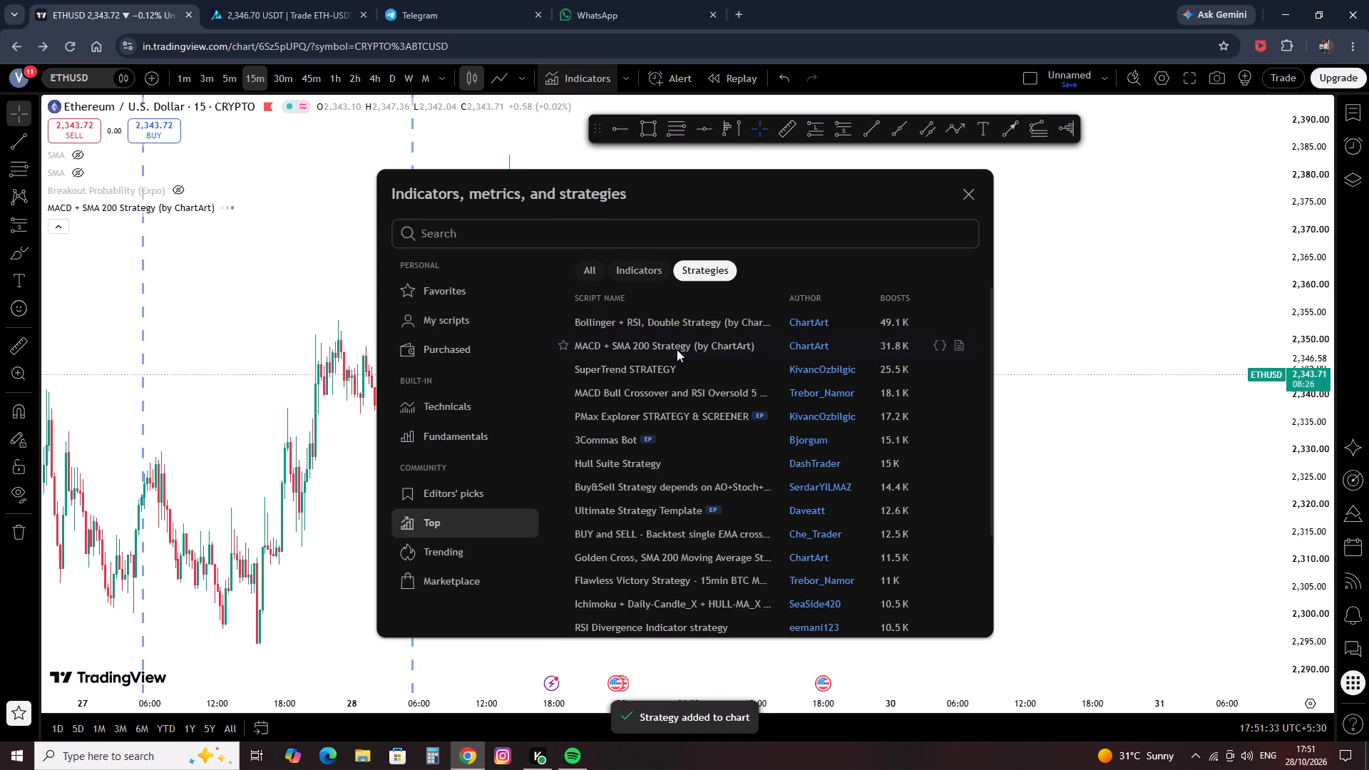
click(968, 197)
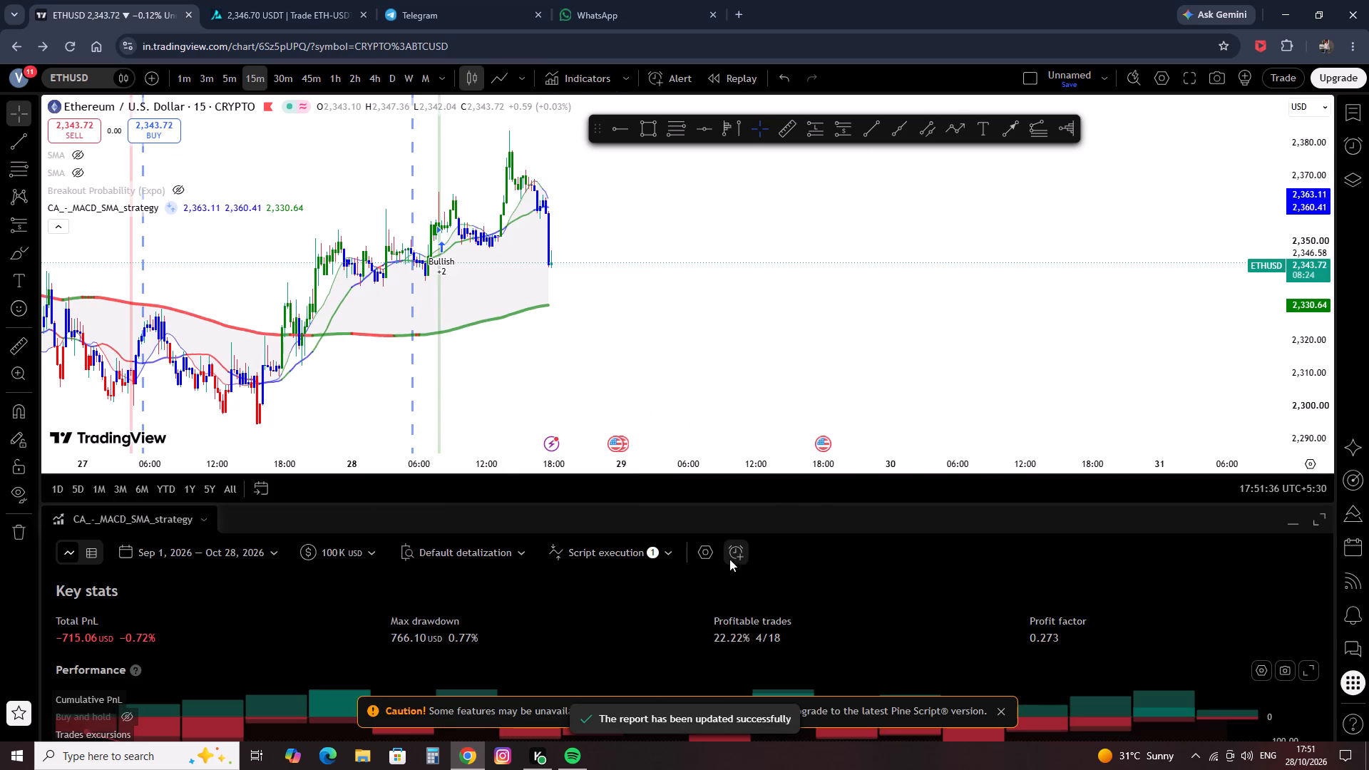
Examine the MACD + SMA 200 strategy's moving averages and trade signals on the 15-minute ETHUSD chart from late October.
scroll(458, 319, down, 5)
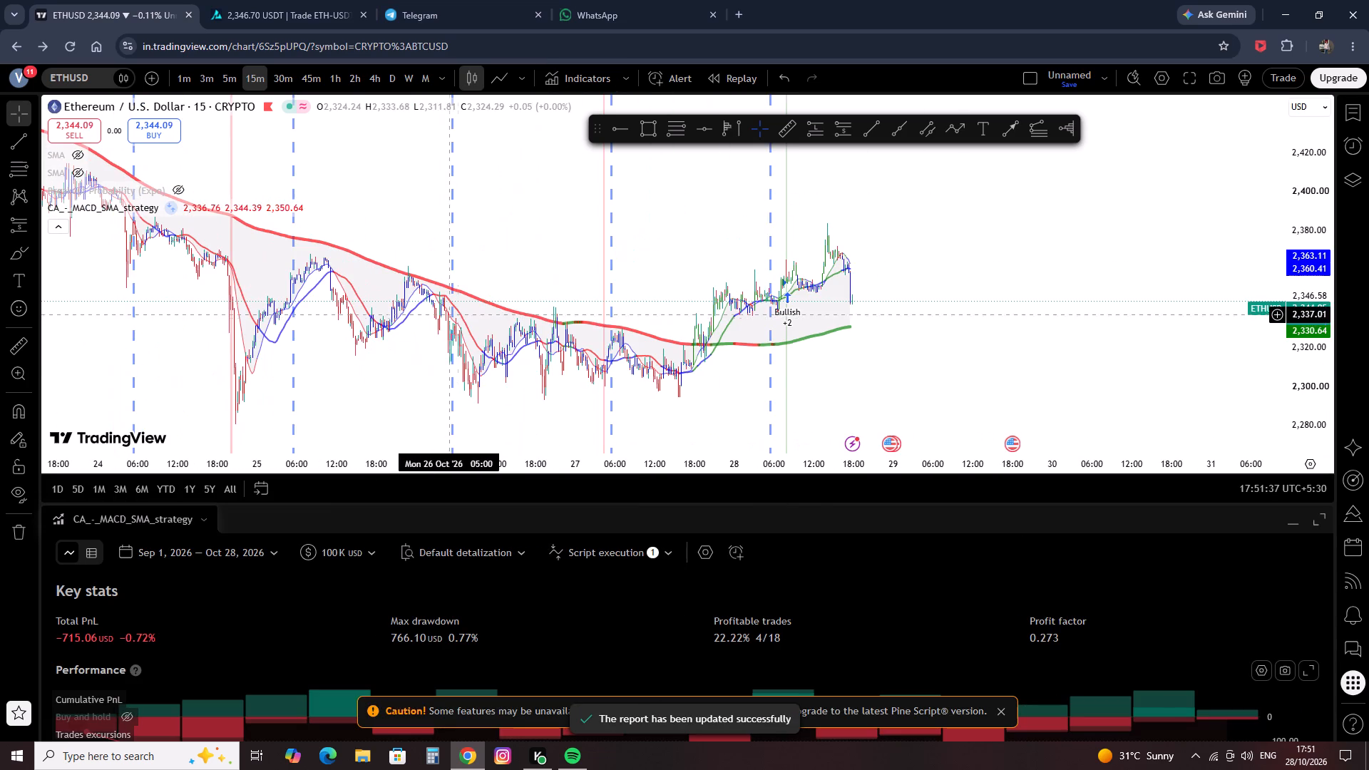
drag(208, 311, 776, 405)
click(779, 405)
scroll(780, 405, up, 9)
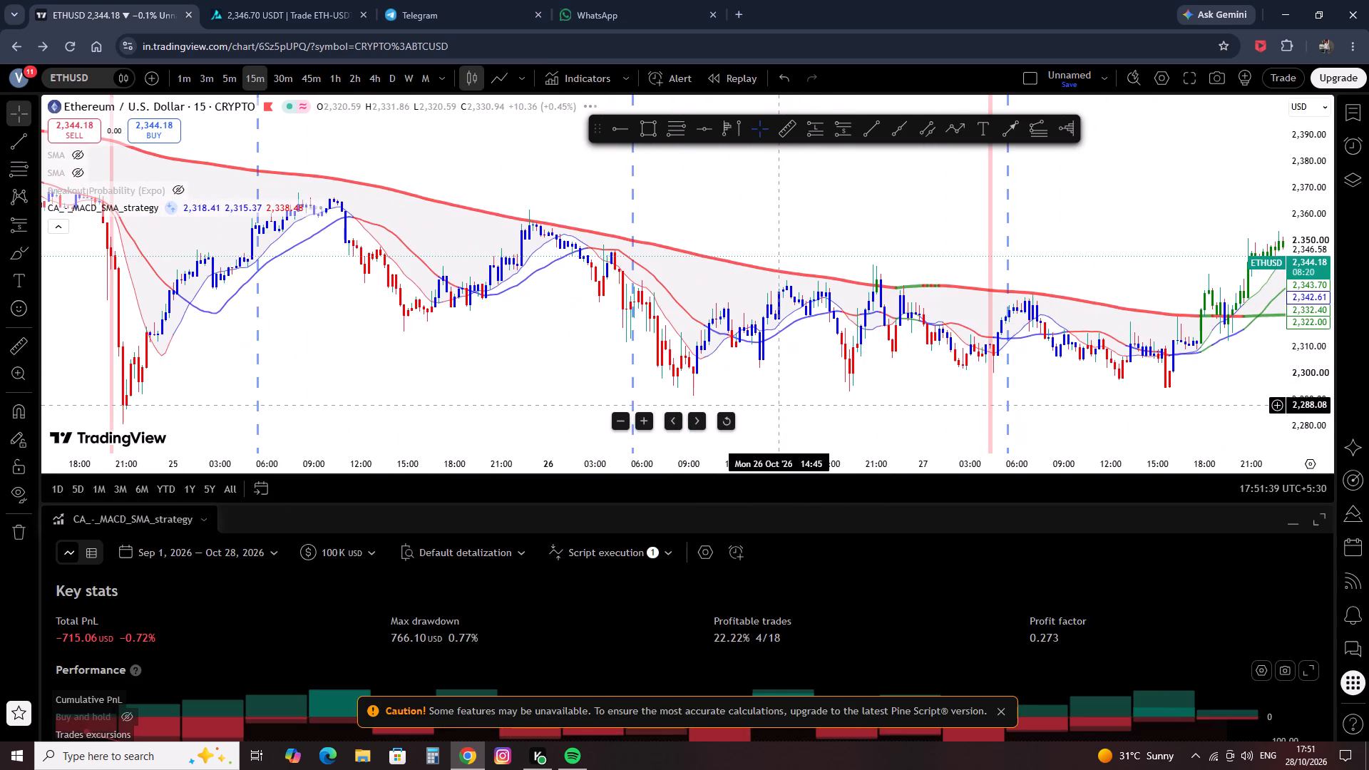
scroll(806, 356, up, 3)
scroll(867, 277, up, 2)
drag(990, 240, 702, 245)
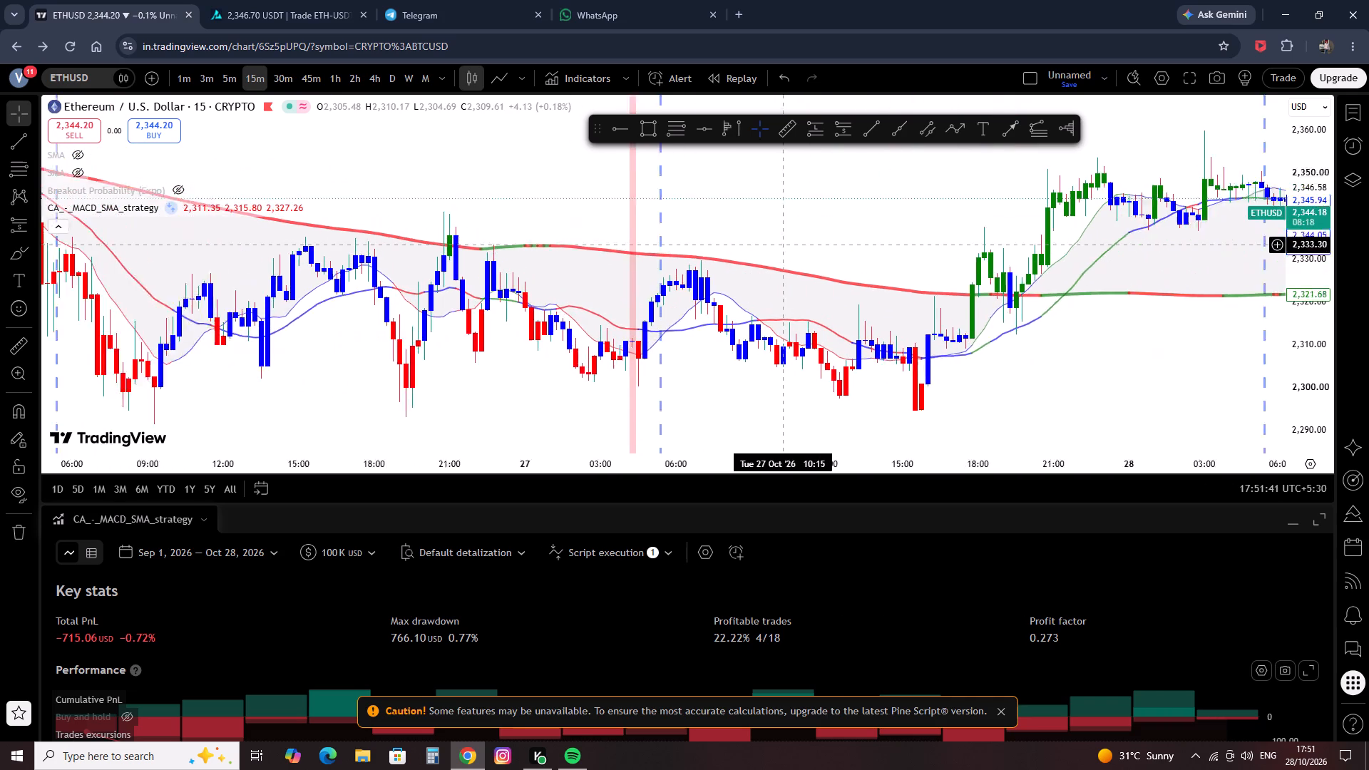
drag(702, 245, 651, 244)
click(650, 244)
drag(810, 184, 332, 195)
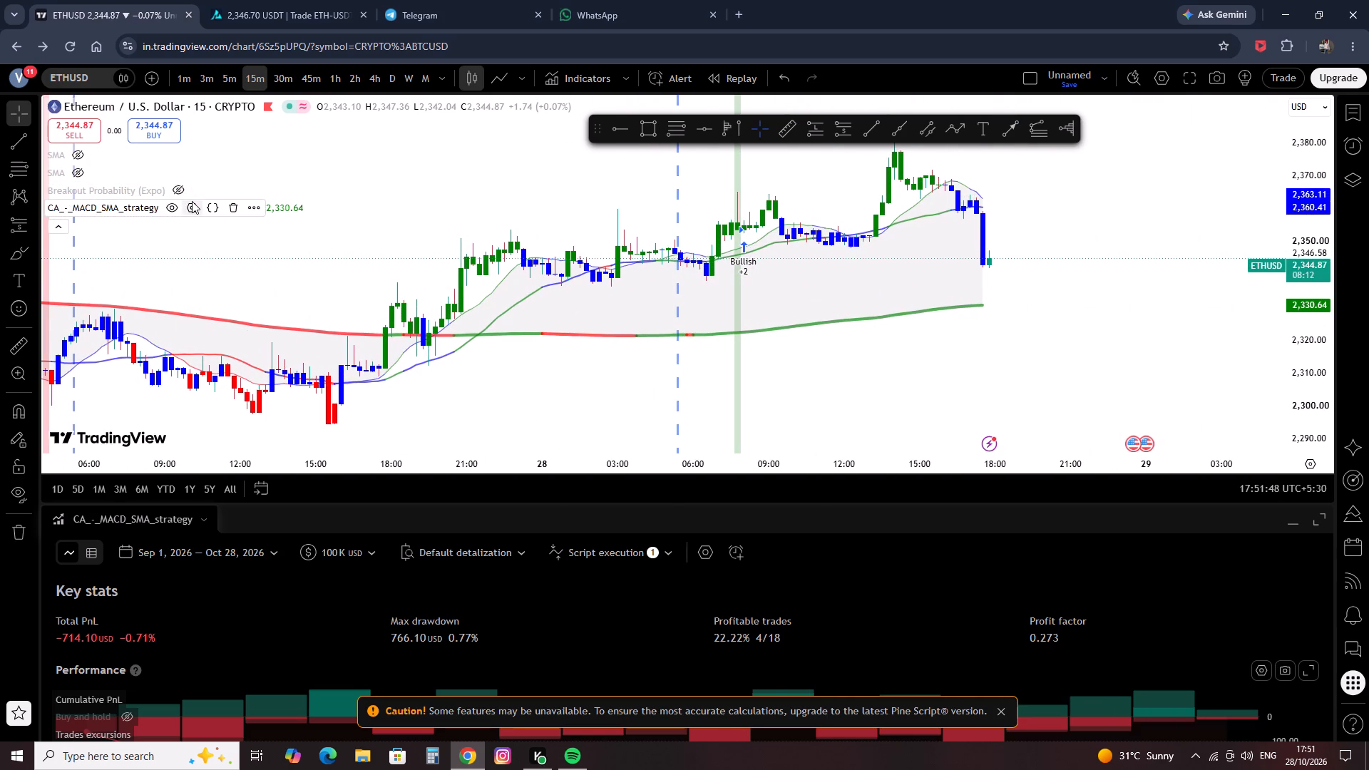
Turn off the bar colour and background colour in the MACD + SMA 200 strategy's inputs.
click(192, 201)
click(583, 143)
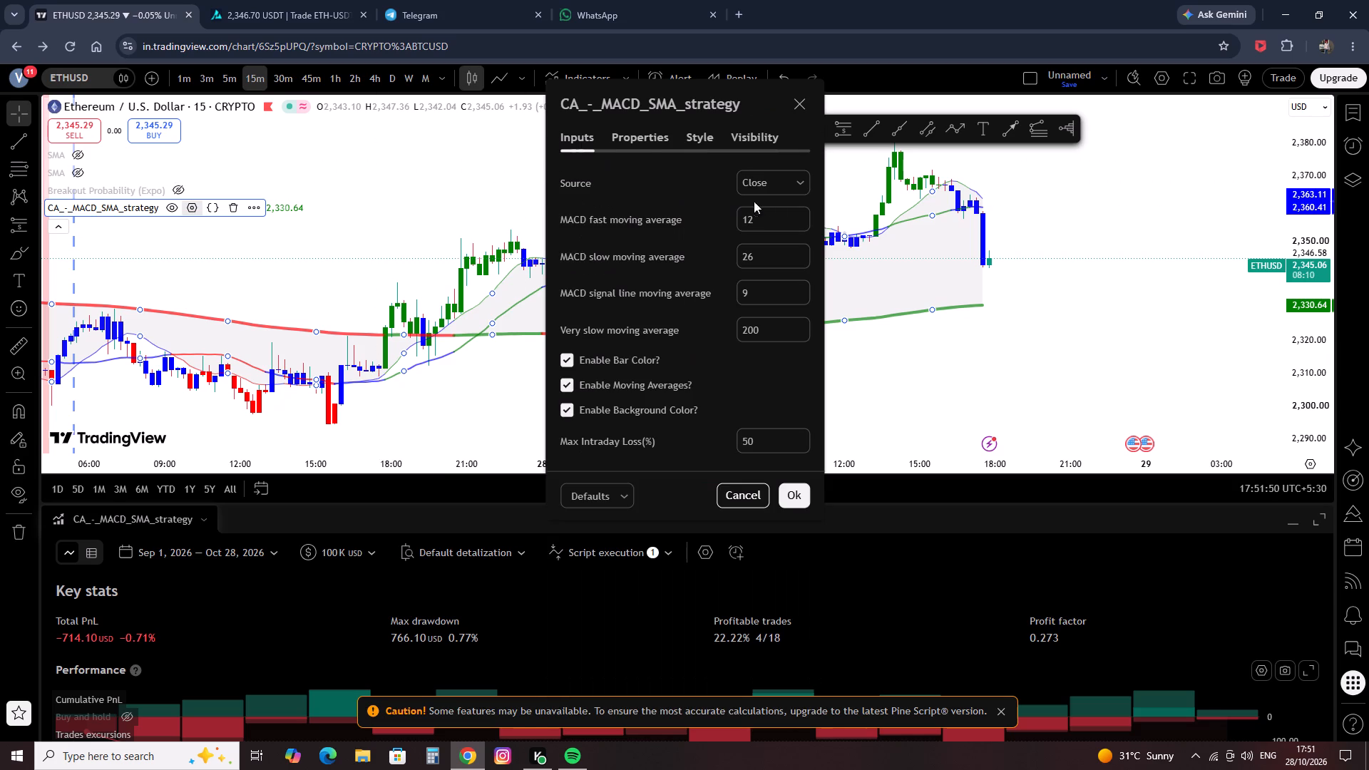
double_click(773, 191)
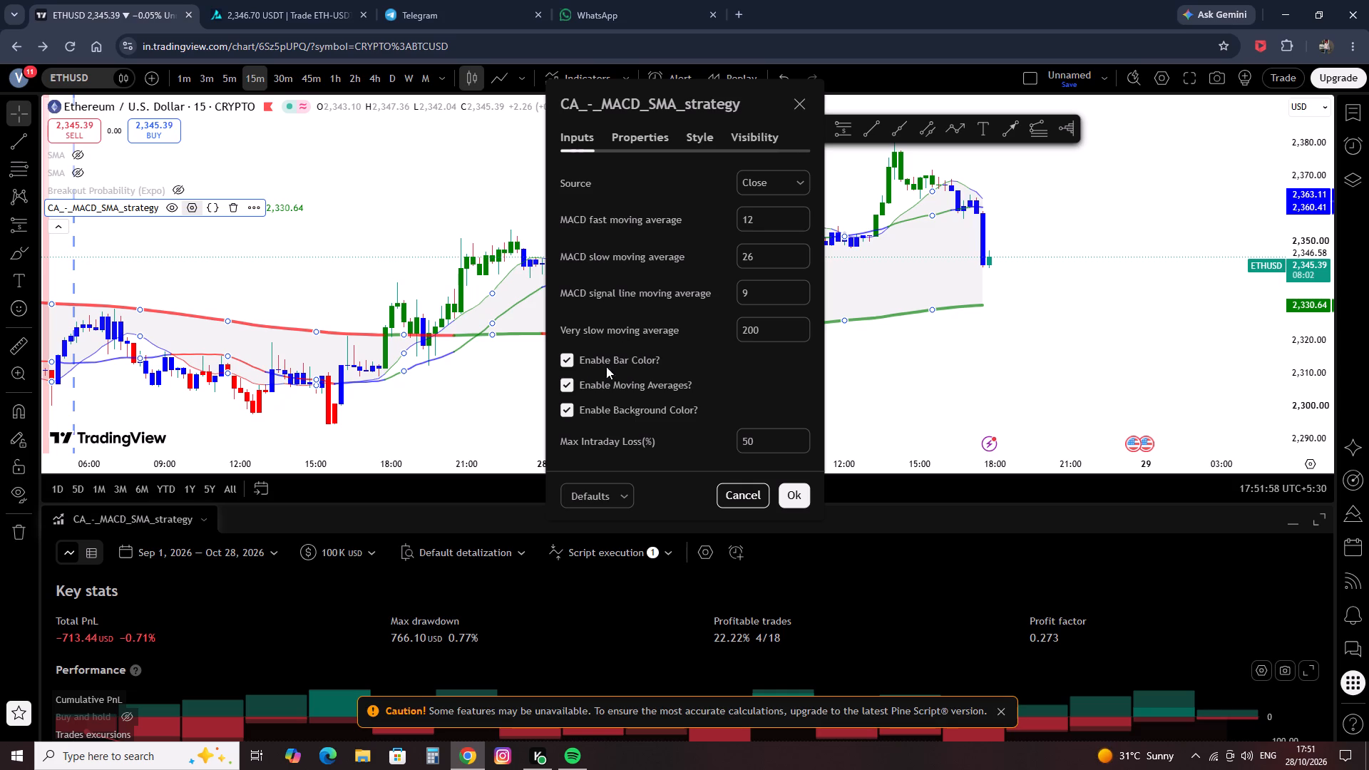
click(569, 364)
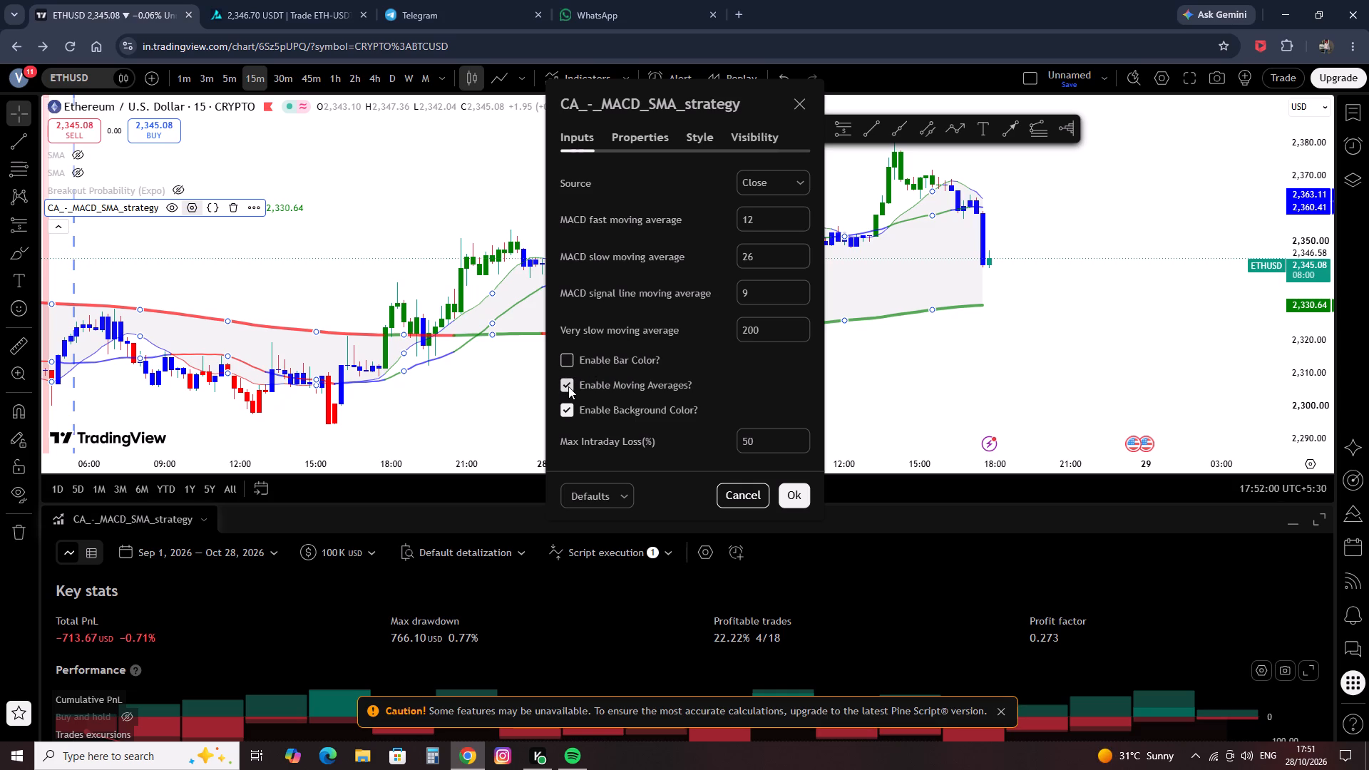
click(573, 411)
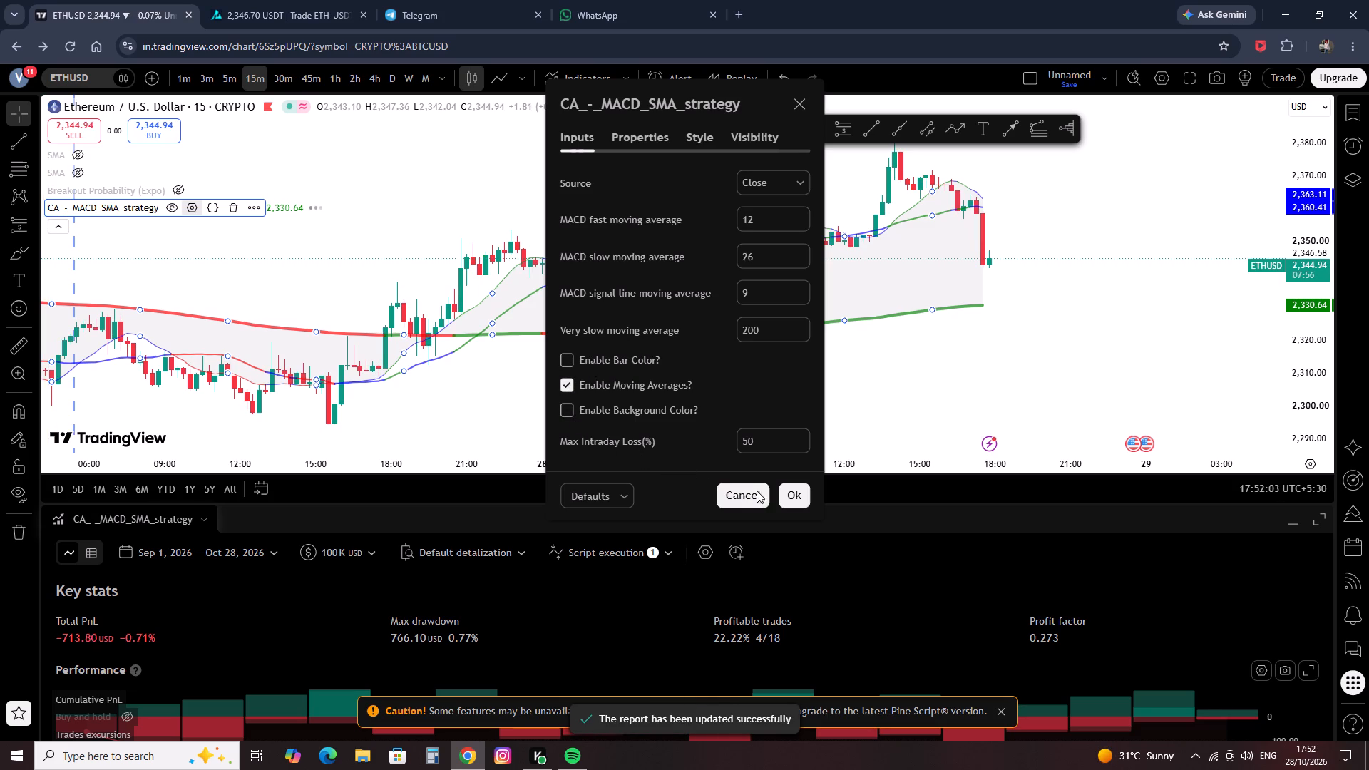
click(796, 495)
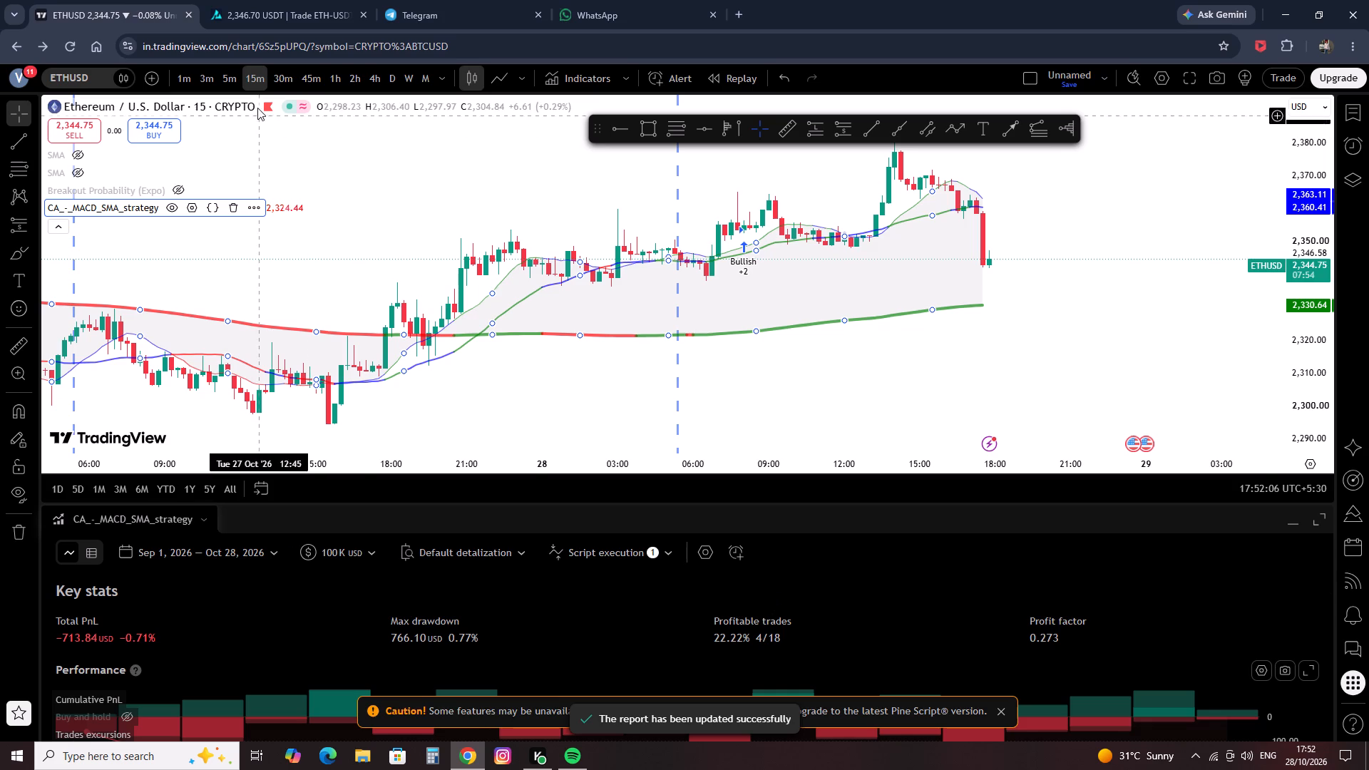
Compare the MACD + SMA 200 strategy's signals and report on the ETHUSD 1-hour, 4-hour, monthly, weekly and 5-minute timeframes.
click(347, 81)
click(341, 81)
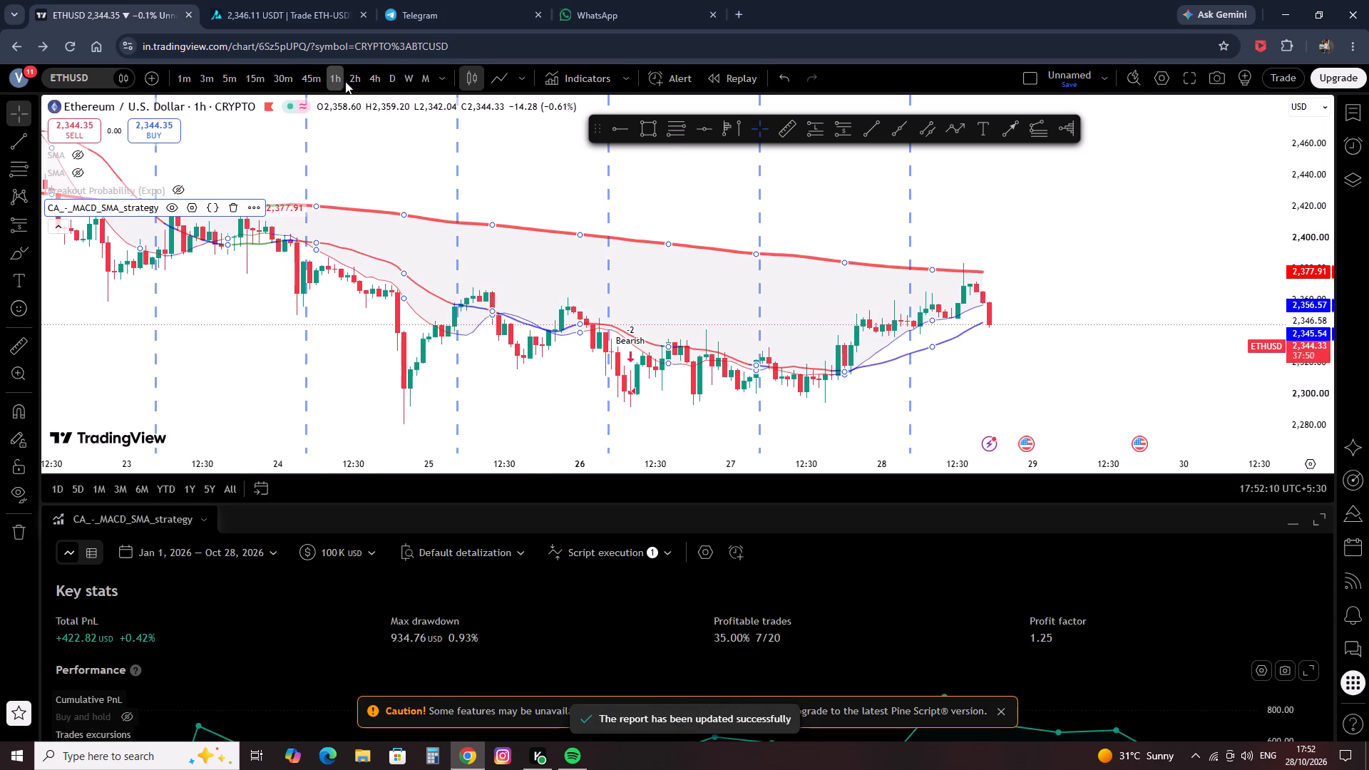
click(379, 75)
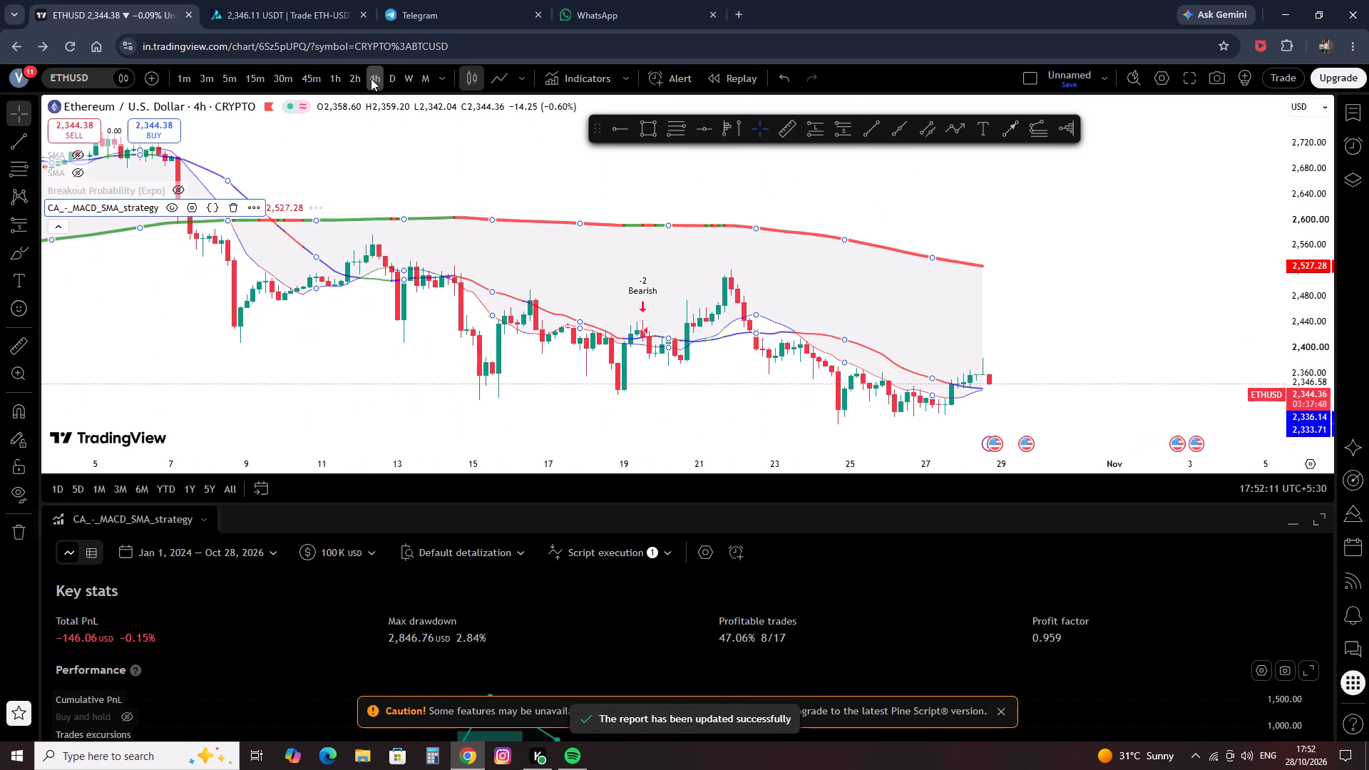
click(421, 81)
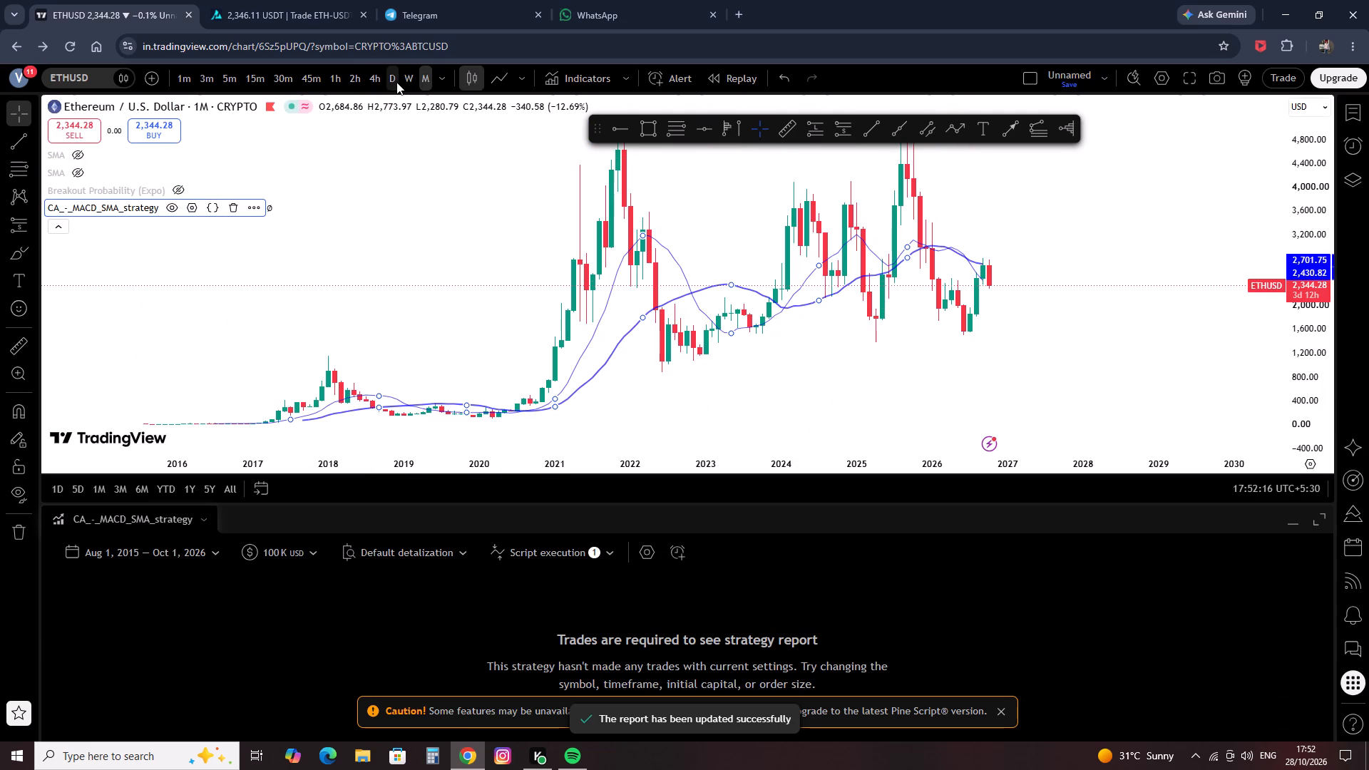
click(399, 82)
click(406, 83)
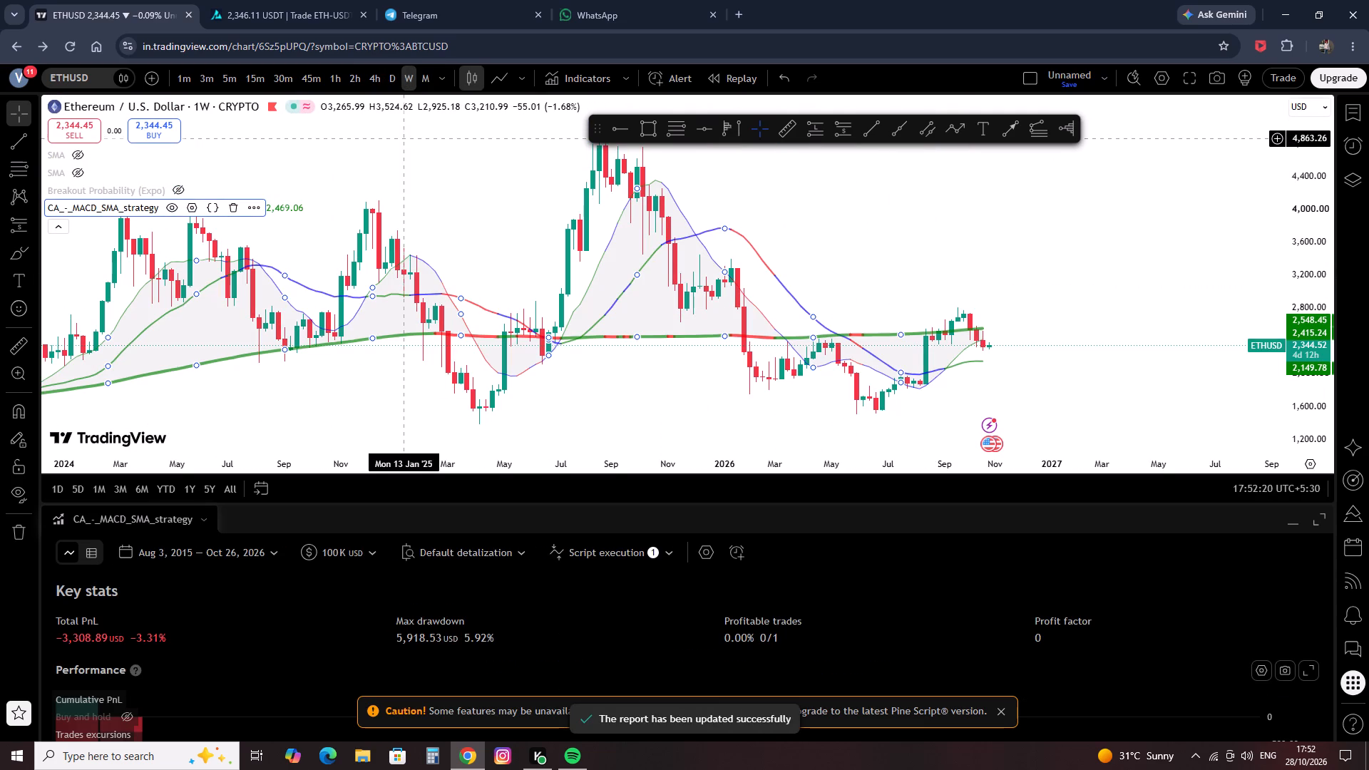
scroll(429, 316, down, 4)
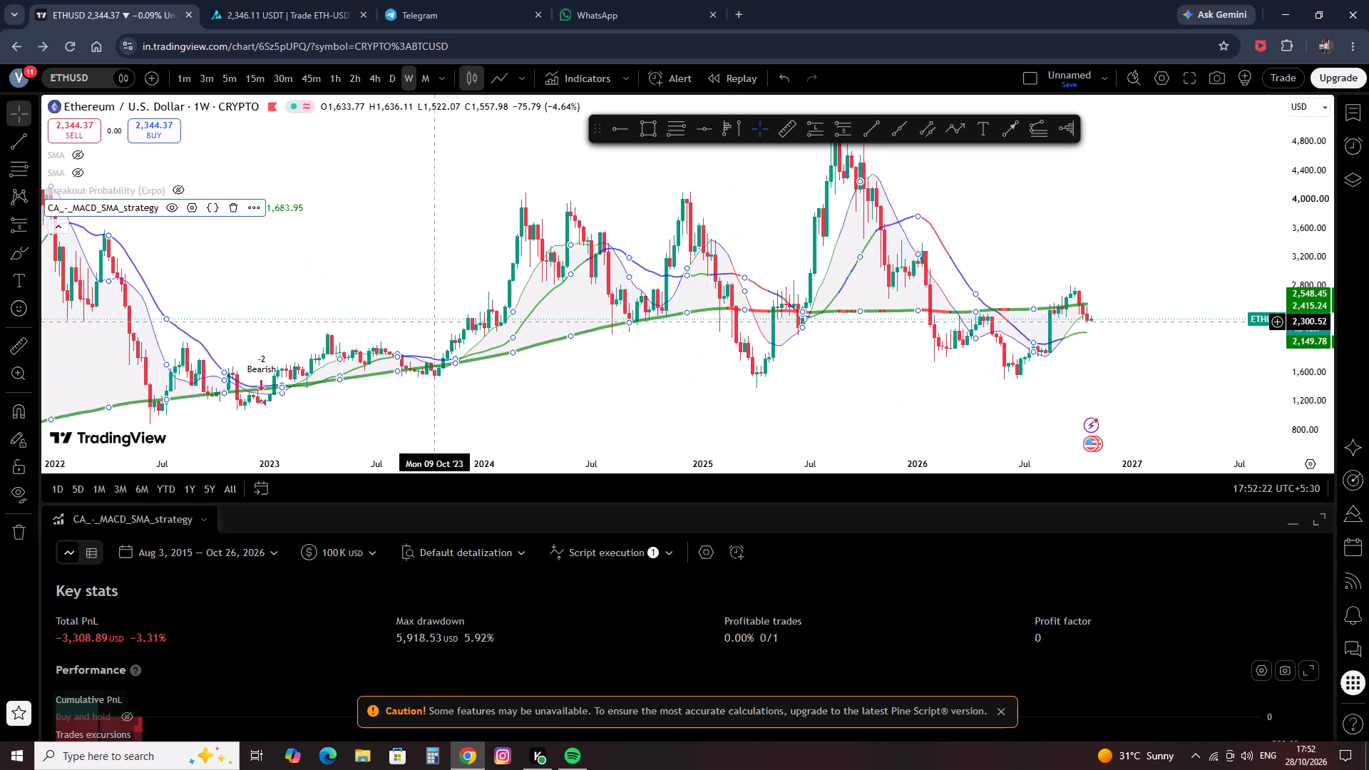
scroll(436, 322, down, 3)
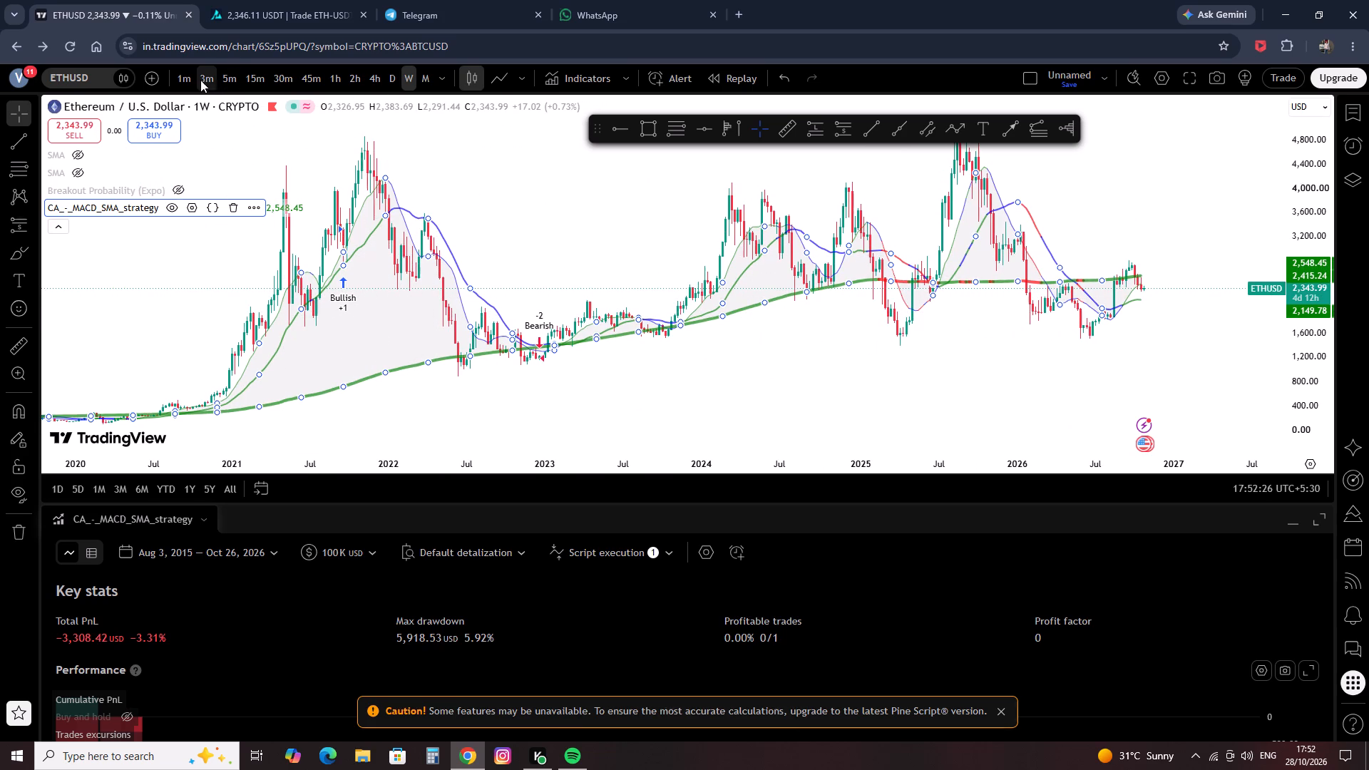
click(224, 81)
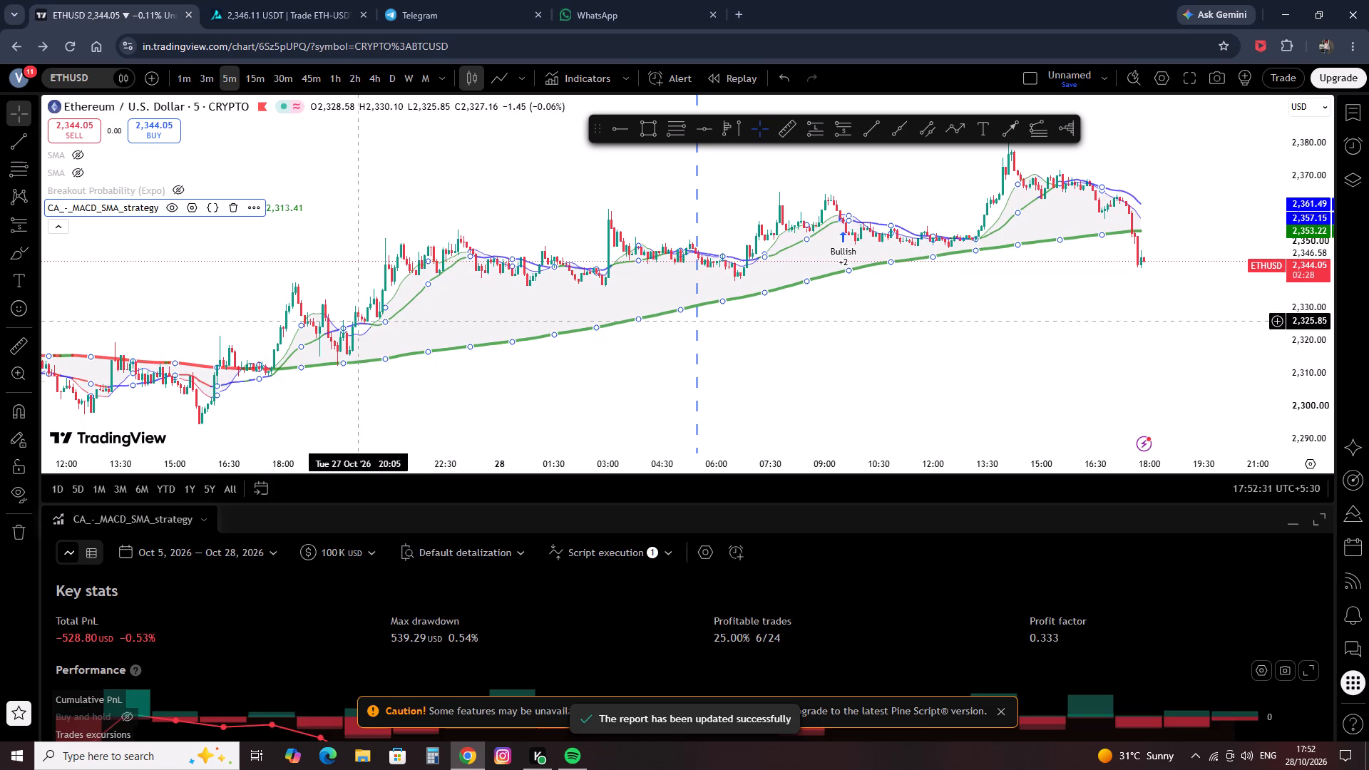
Remove the MACD + SMA 200 strategy from the ETHUSD chart.
click(241, 210)
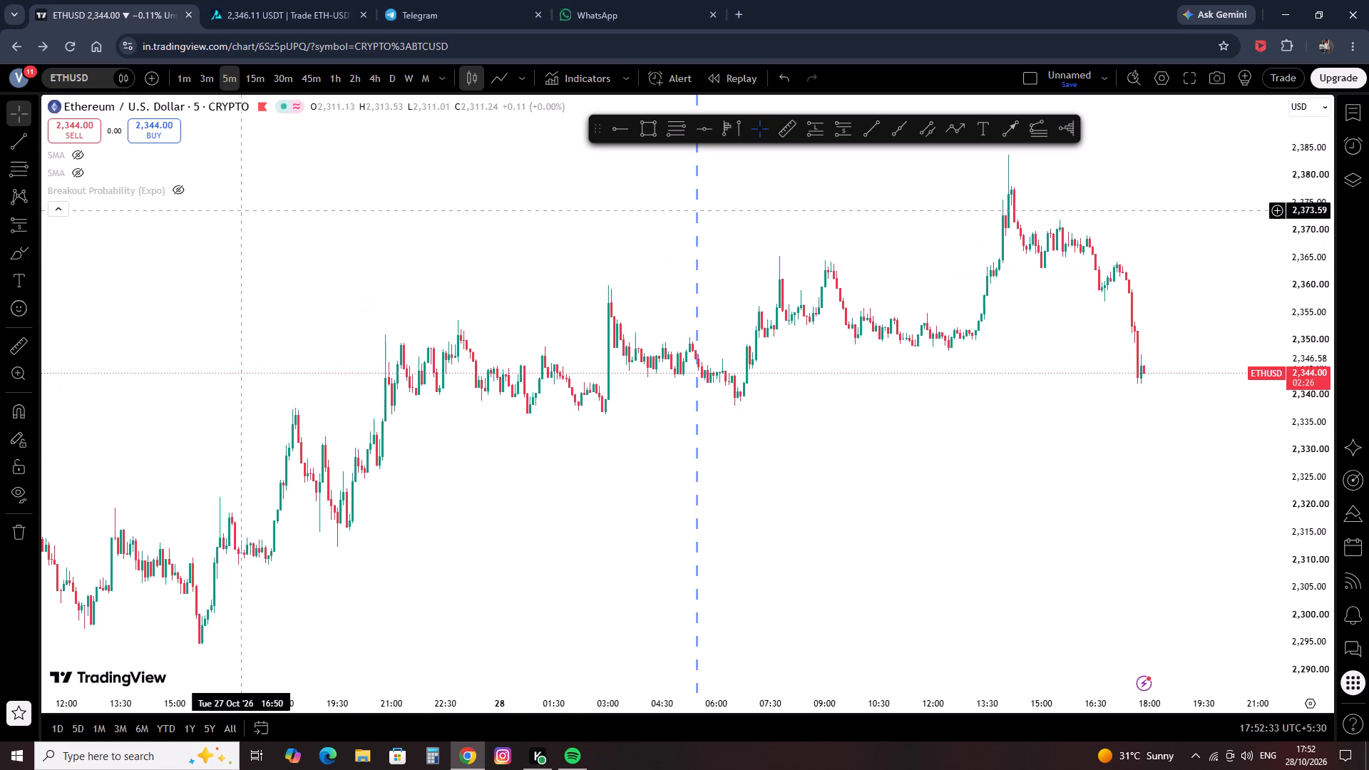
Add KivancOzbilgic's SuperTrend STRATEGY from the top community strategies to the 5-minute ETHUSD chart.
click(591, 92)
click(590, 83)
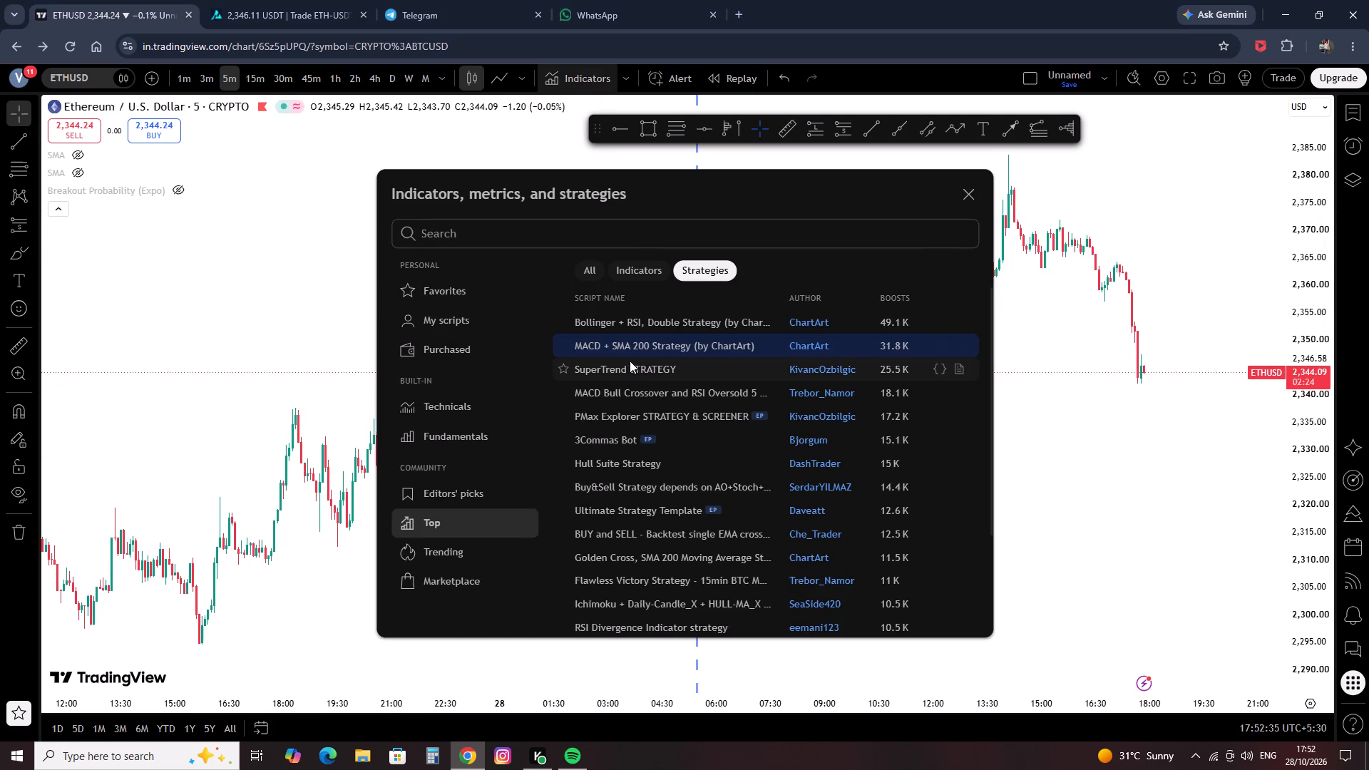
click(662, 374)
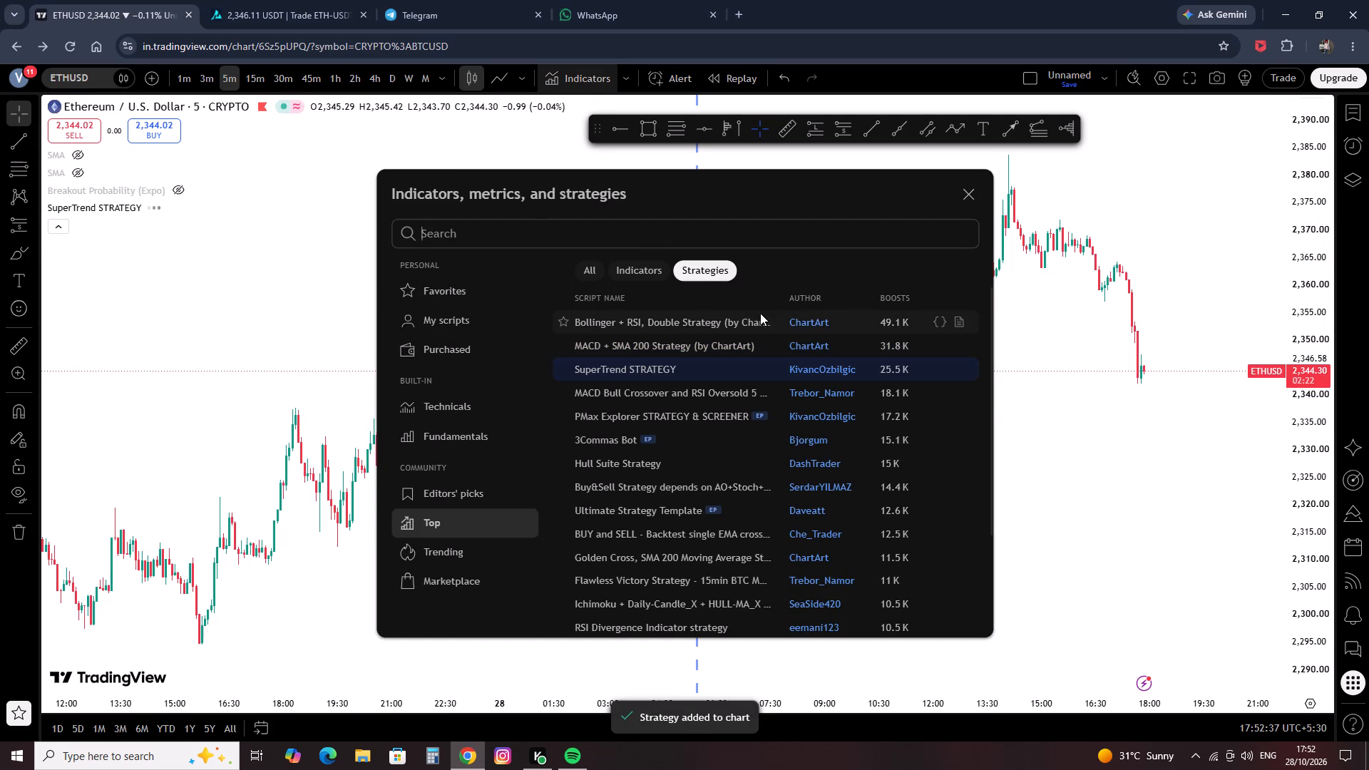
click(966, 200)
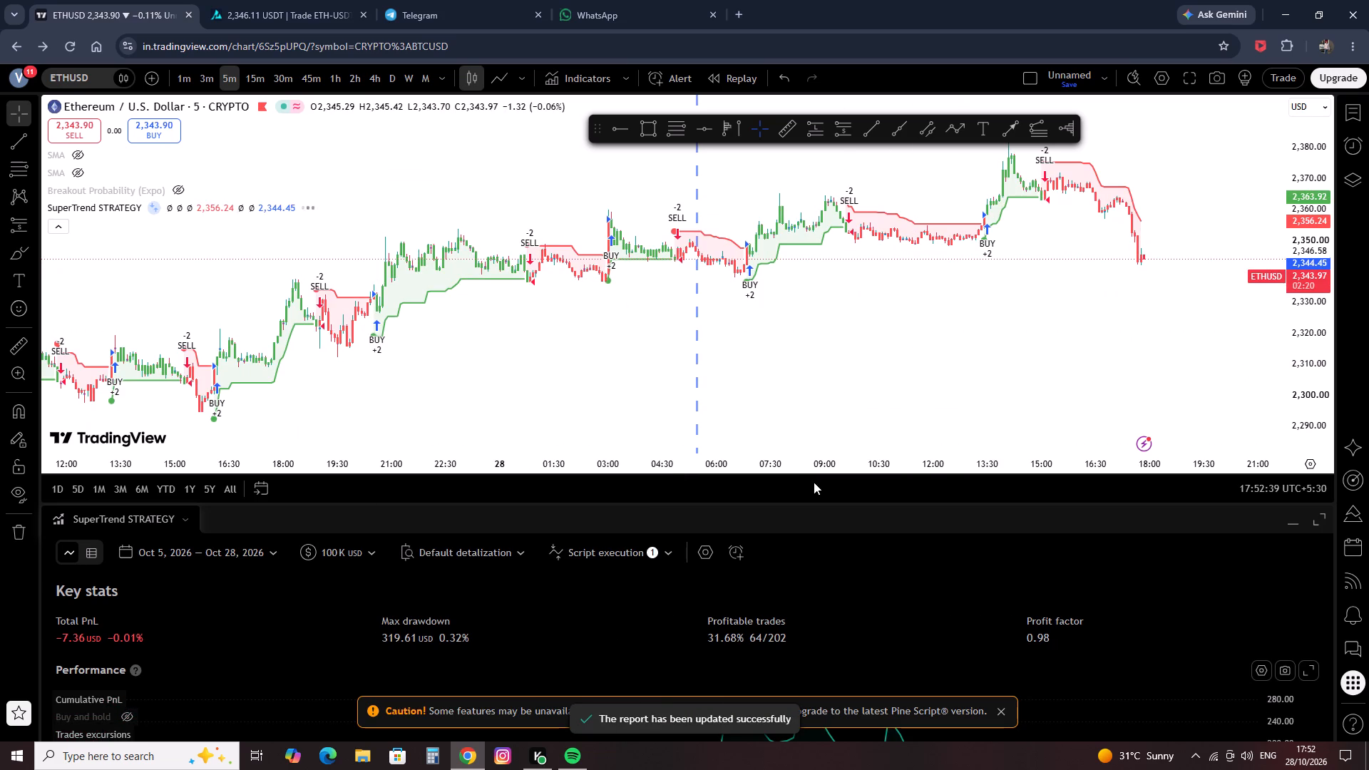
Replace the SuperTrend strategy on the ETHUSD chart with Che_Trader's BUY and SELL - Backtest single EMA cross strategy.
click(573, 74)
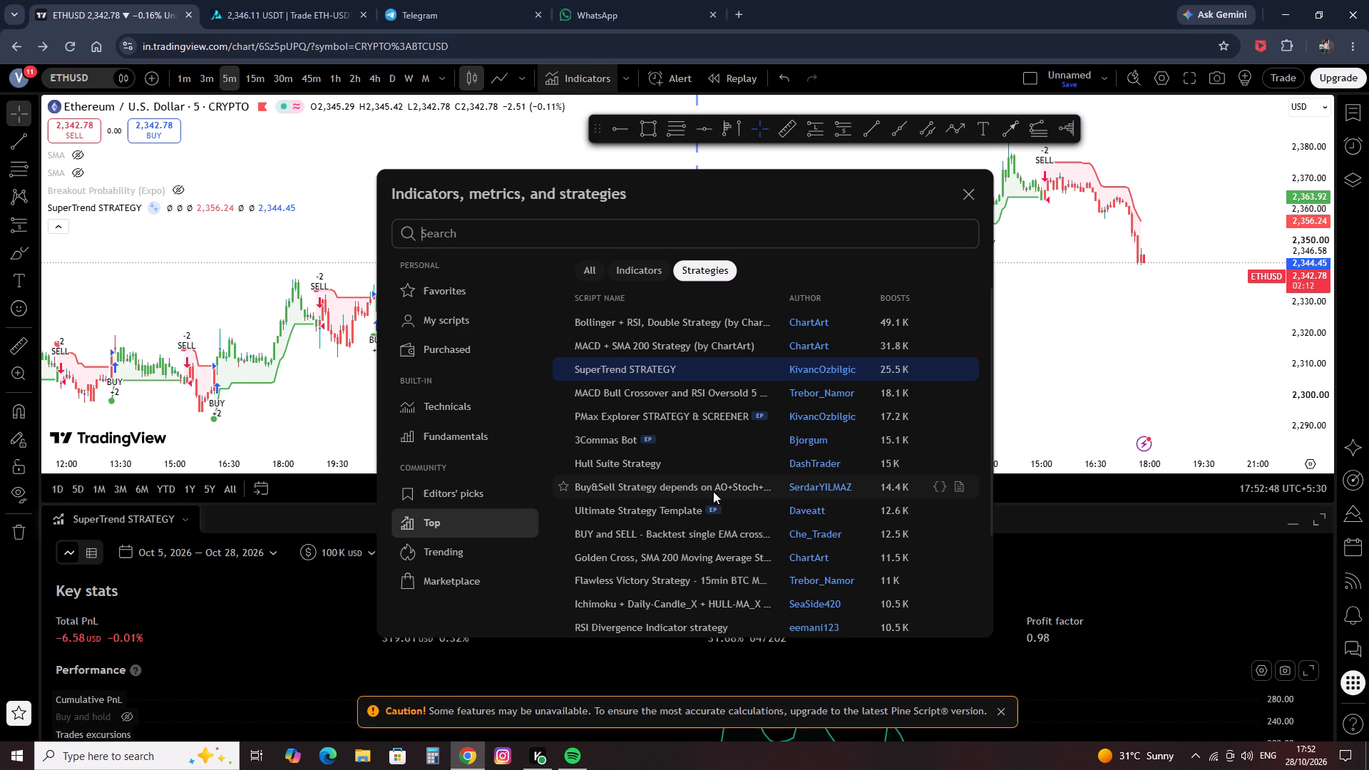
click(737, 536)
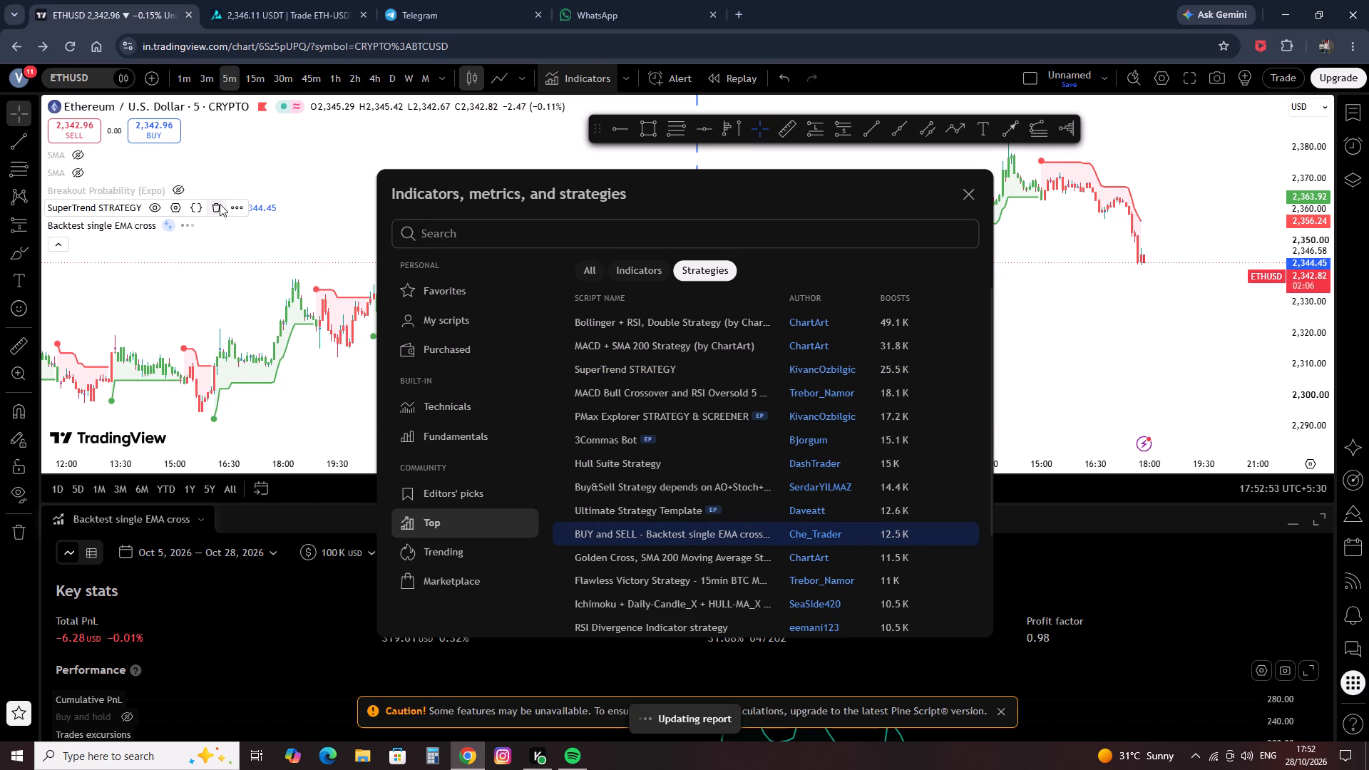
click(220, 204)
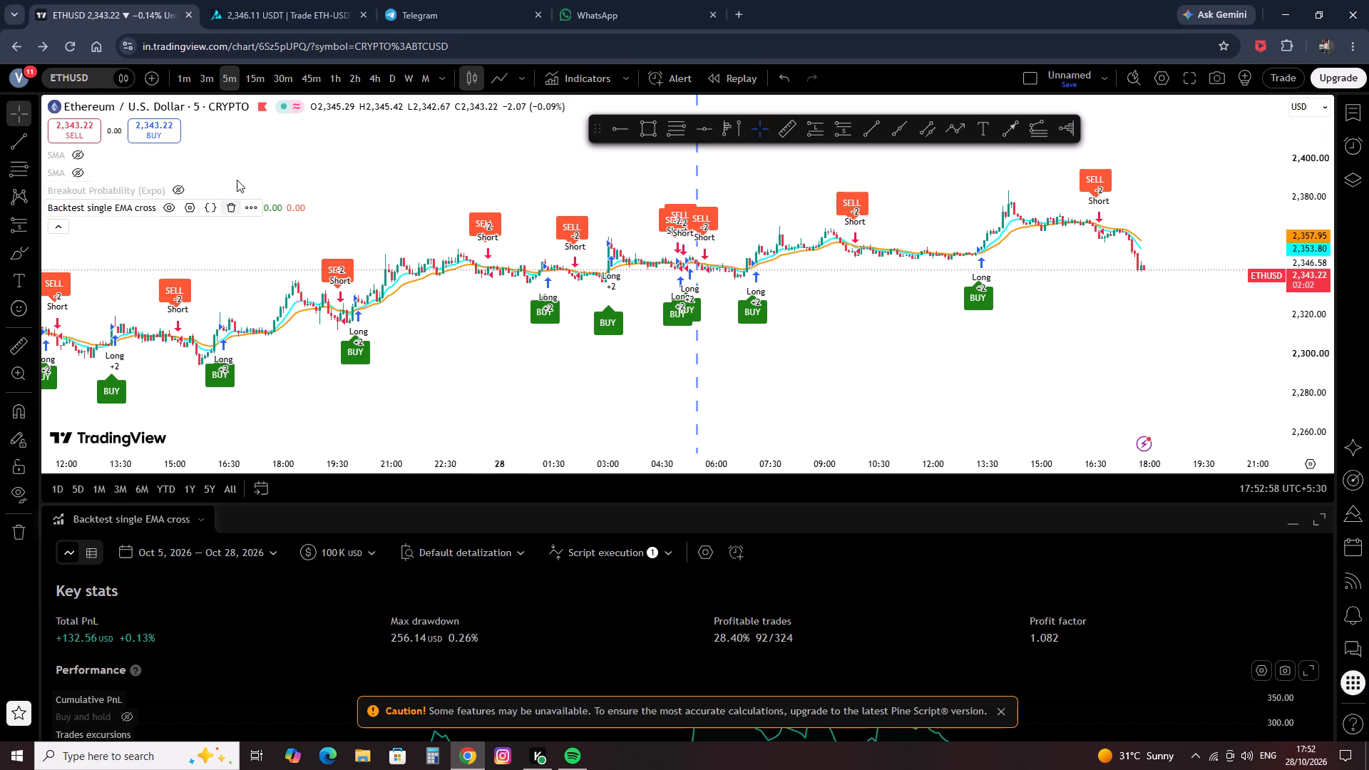
Switch the ETHUSD chart to the 15-minute timeframe to check the EMA cross strategy's signals.
click(260, 69)
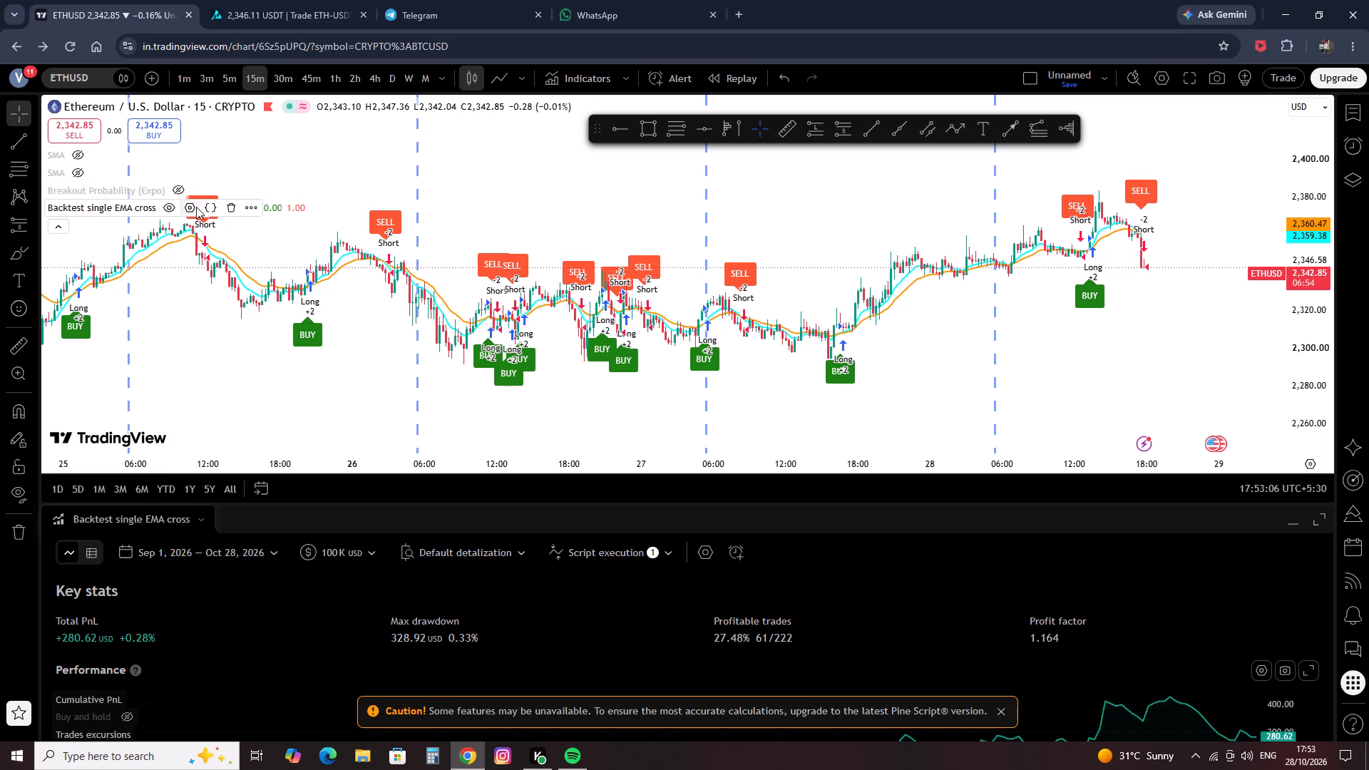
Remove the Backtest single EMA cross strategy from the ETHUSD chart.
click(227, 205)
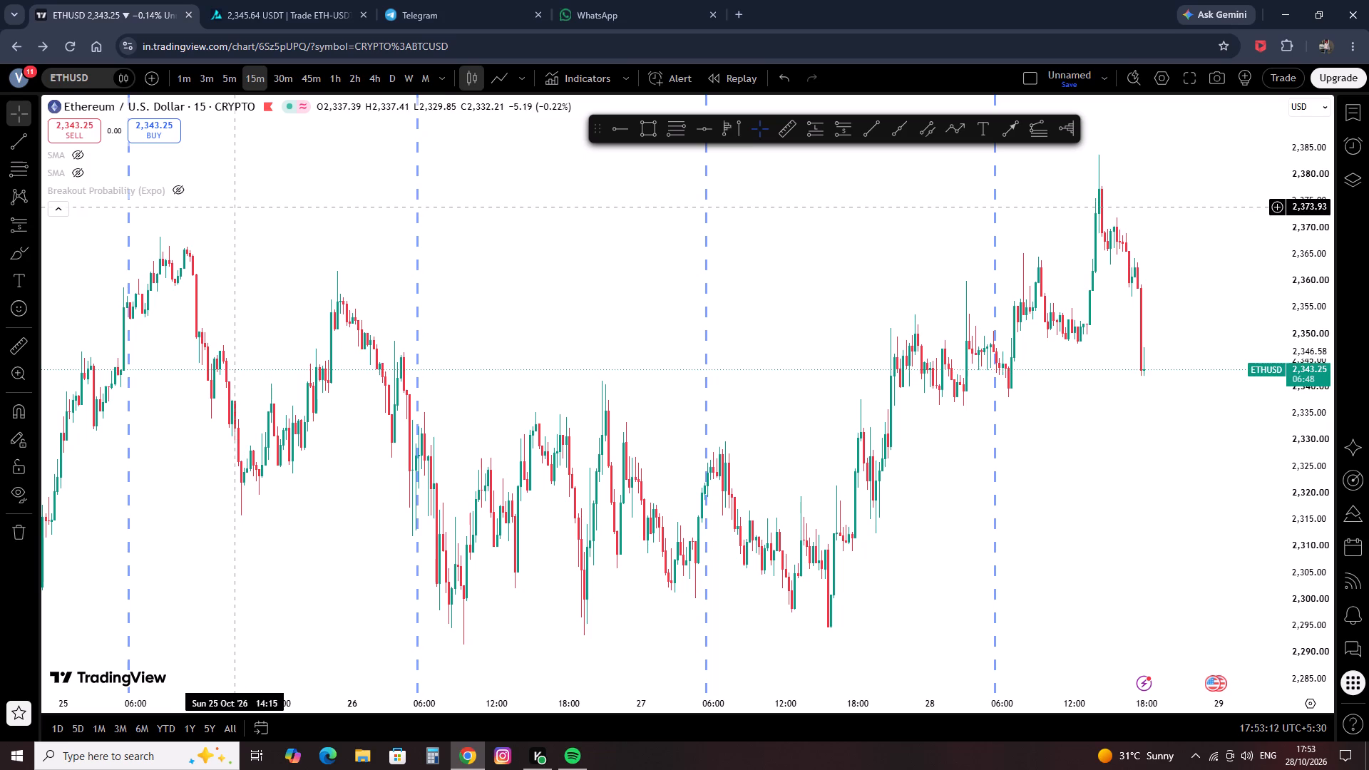
Add QuantNomad's UT Bot Strategy from the top community strategies to the 15-minute ETHUSD chart.
click(585, 86)
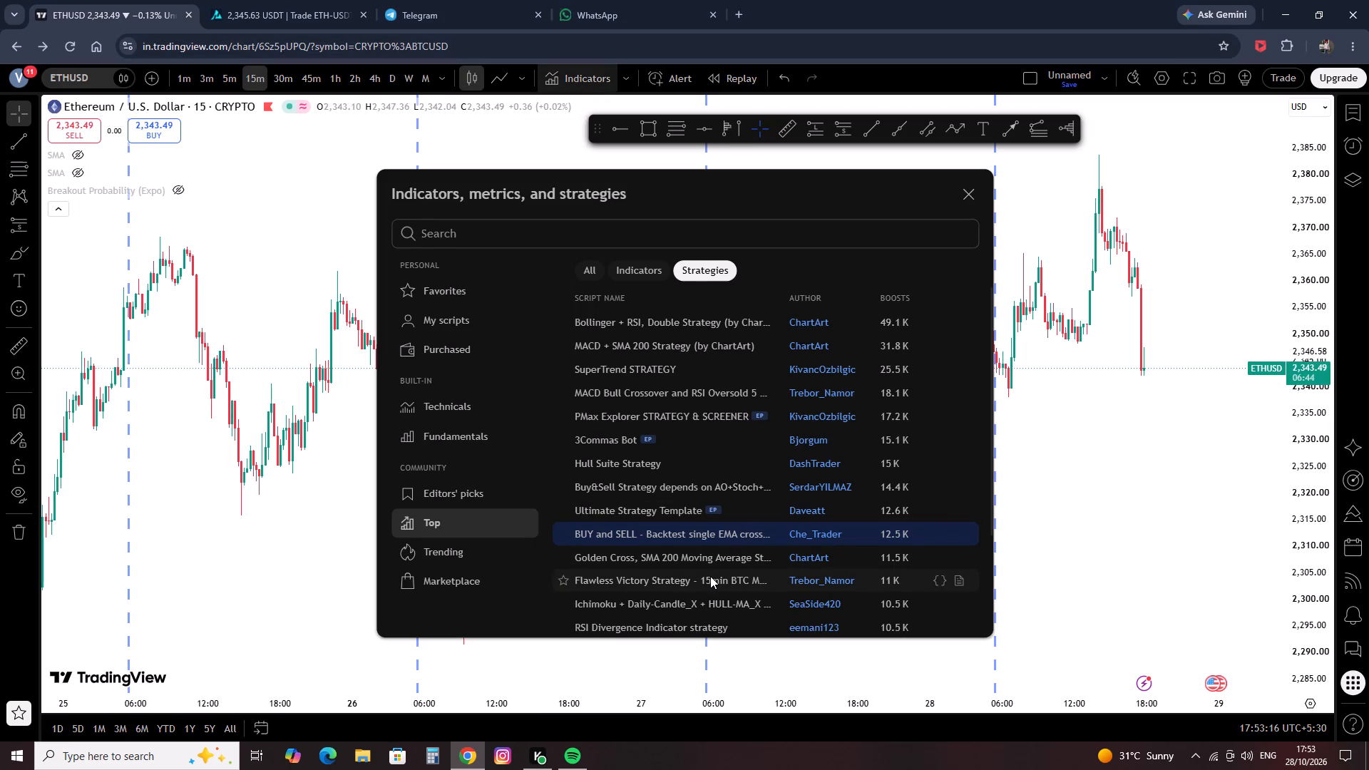
scroll(710, 576, down, 2)
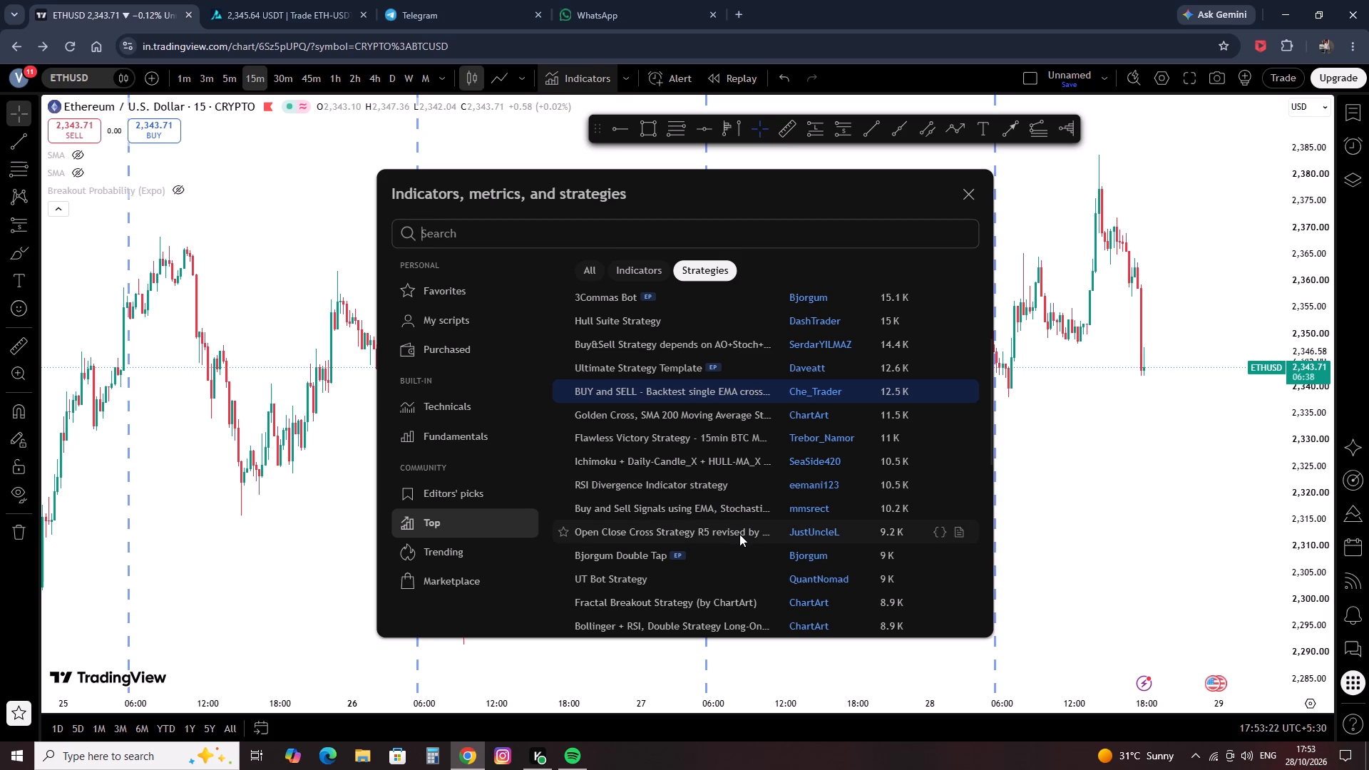
scroll(739, 534, down, 1)
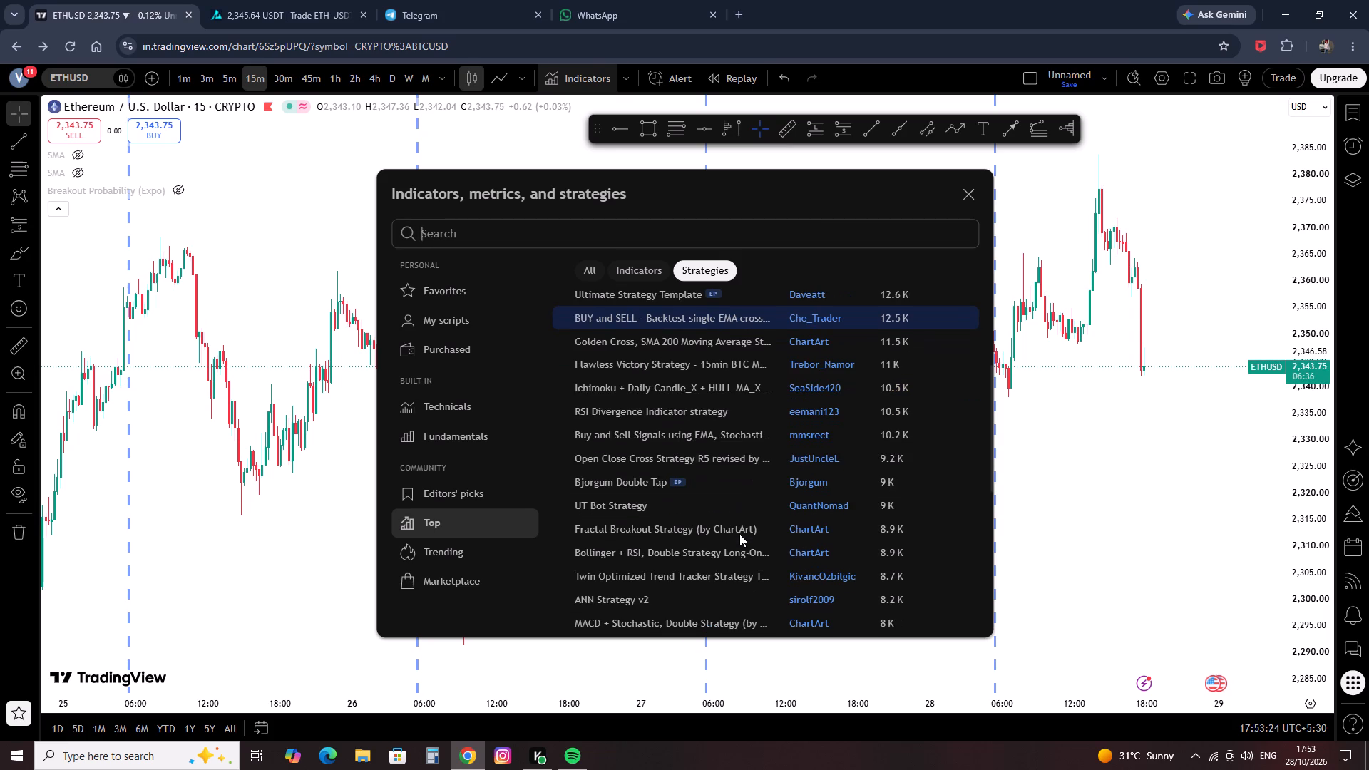
click(722, 500)
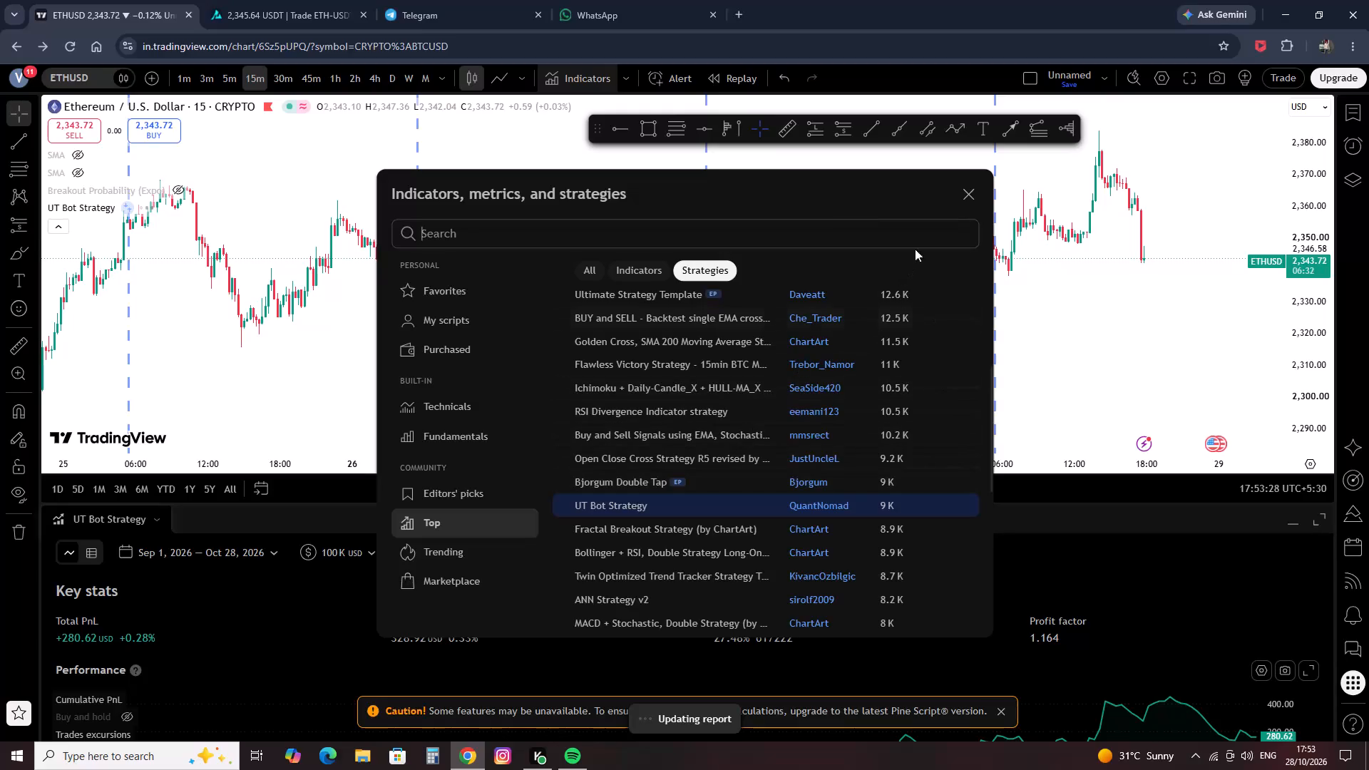
click(970, 195)
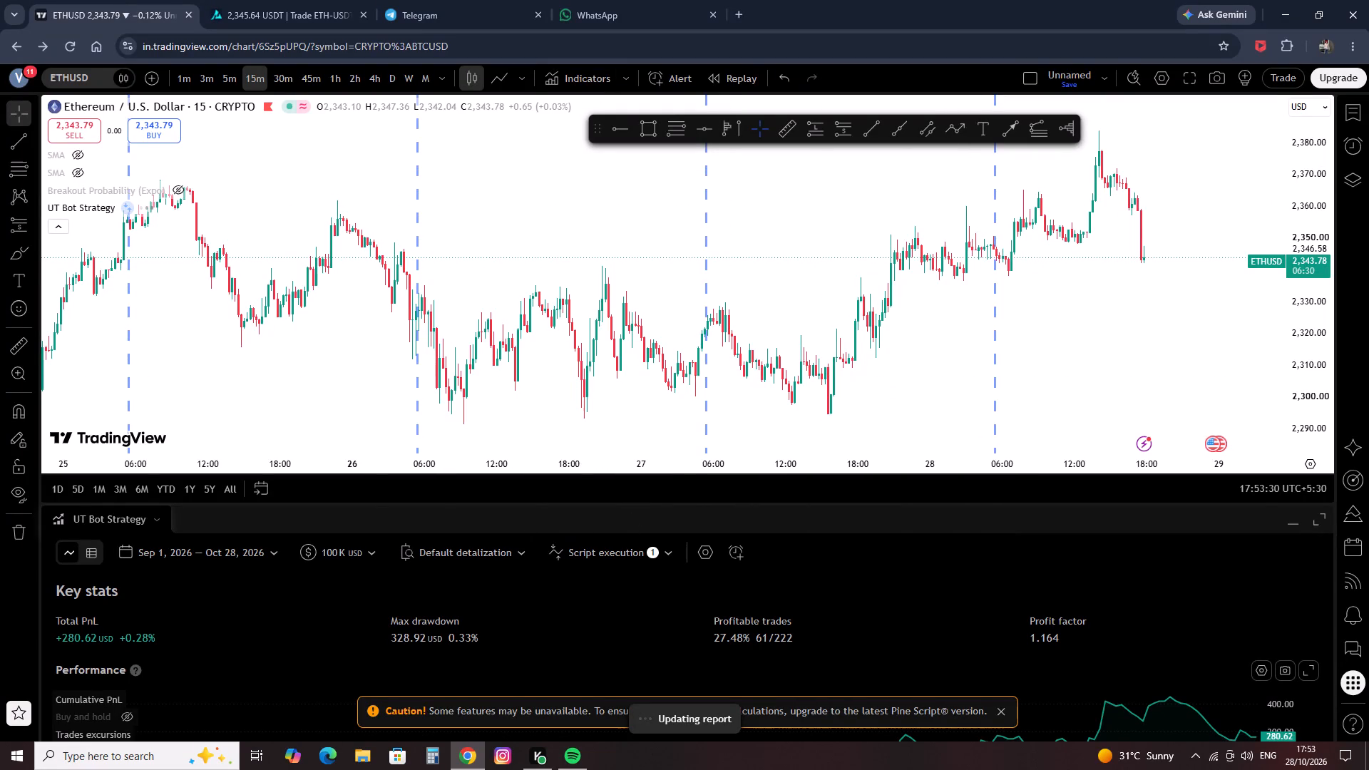
Set the UT Bot Strategy's sensitivity key value to 5 and its ATR period to 50.
scroll(318, 301, down, 4)
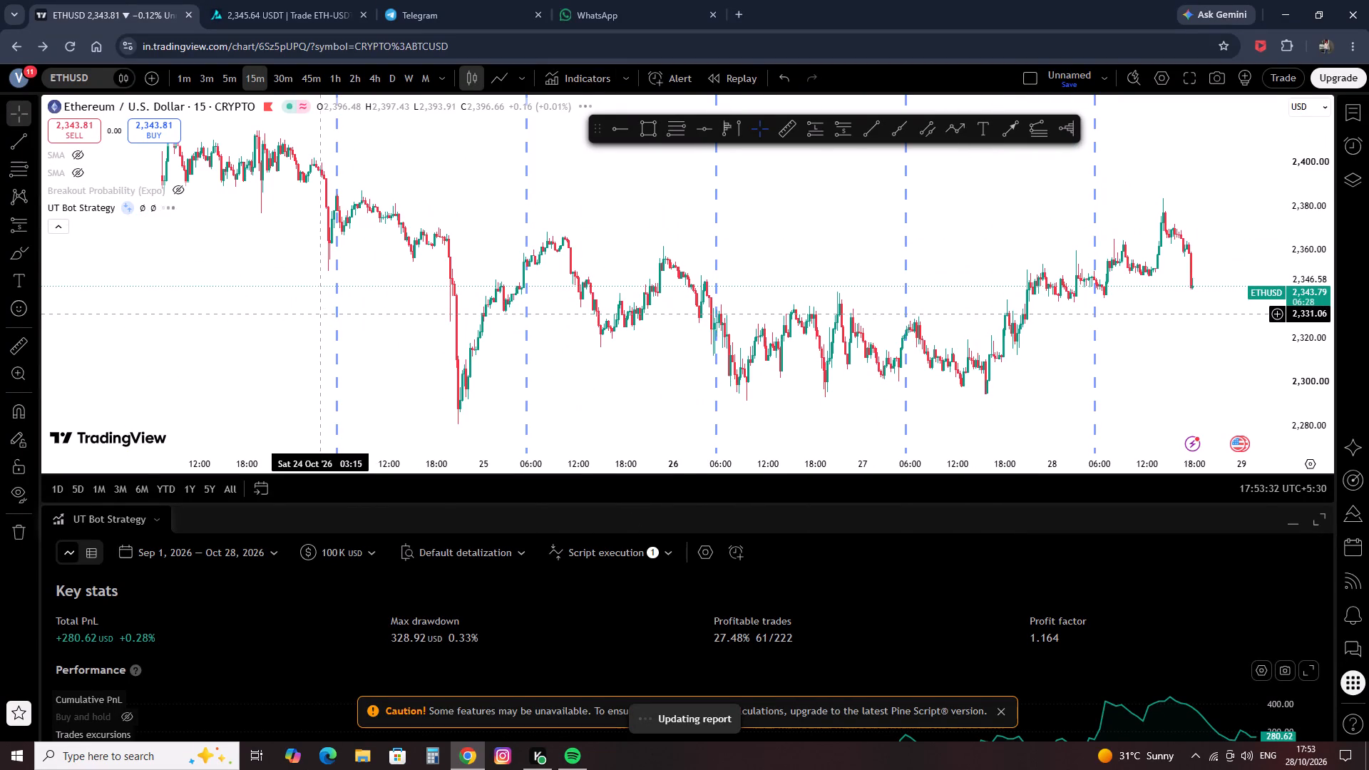
scroll(319, 314, down, 2)
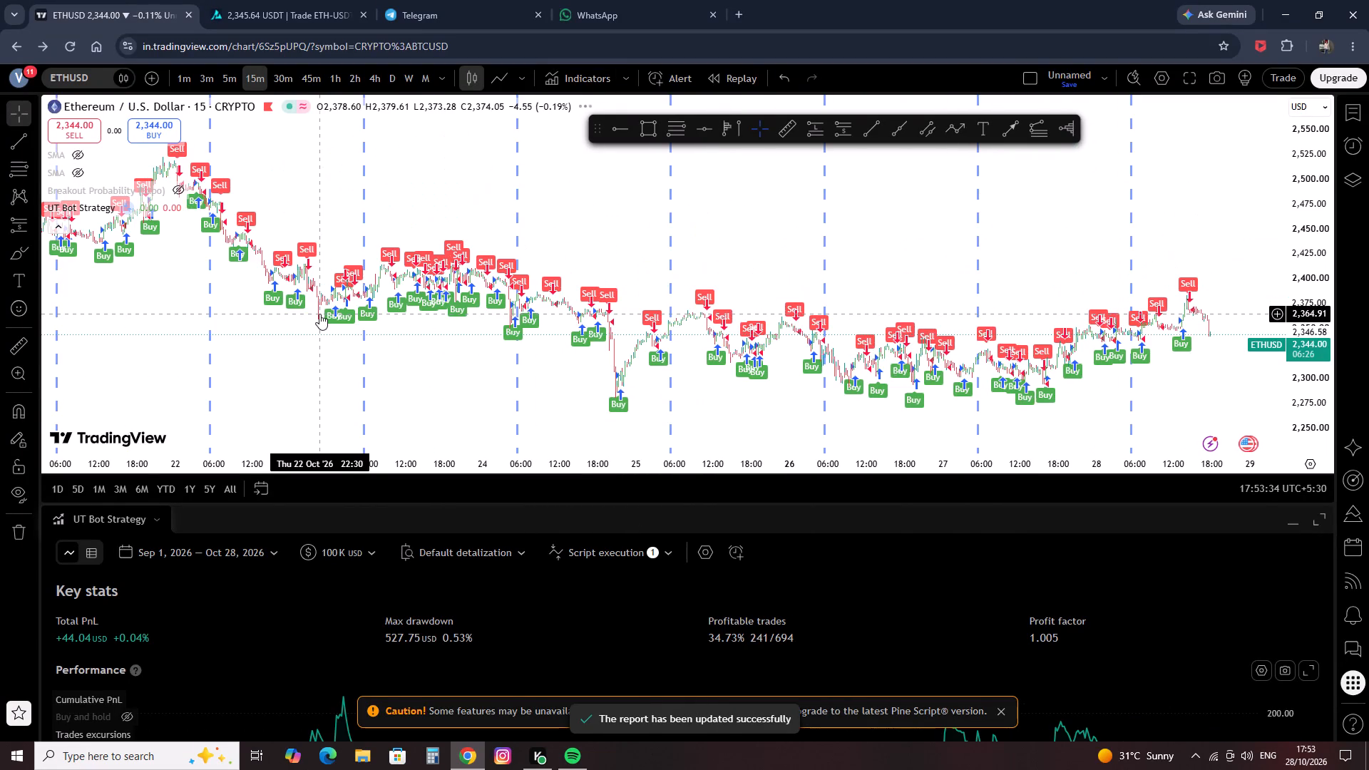
scroll(319, 314, up, 11)
click(153, 200)
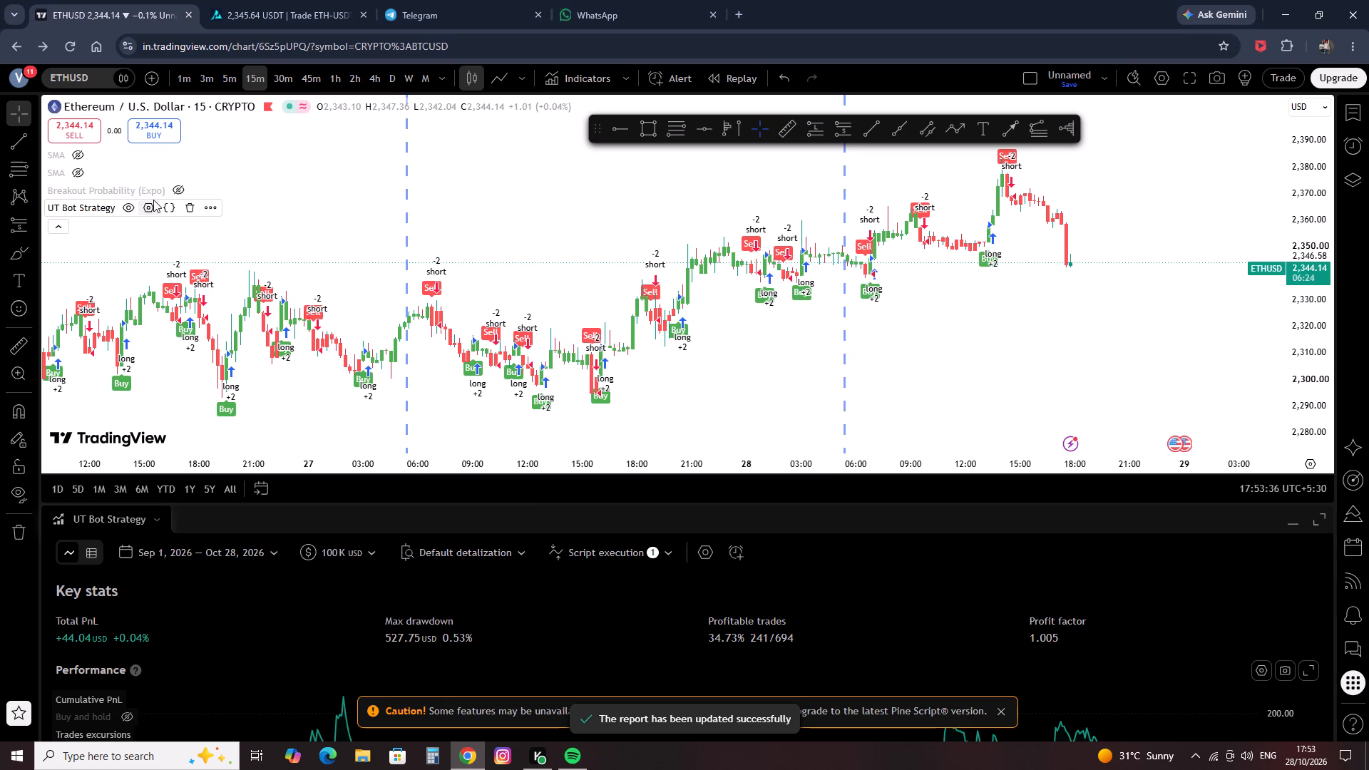
click(786, 382)
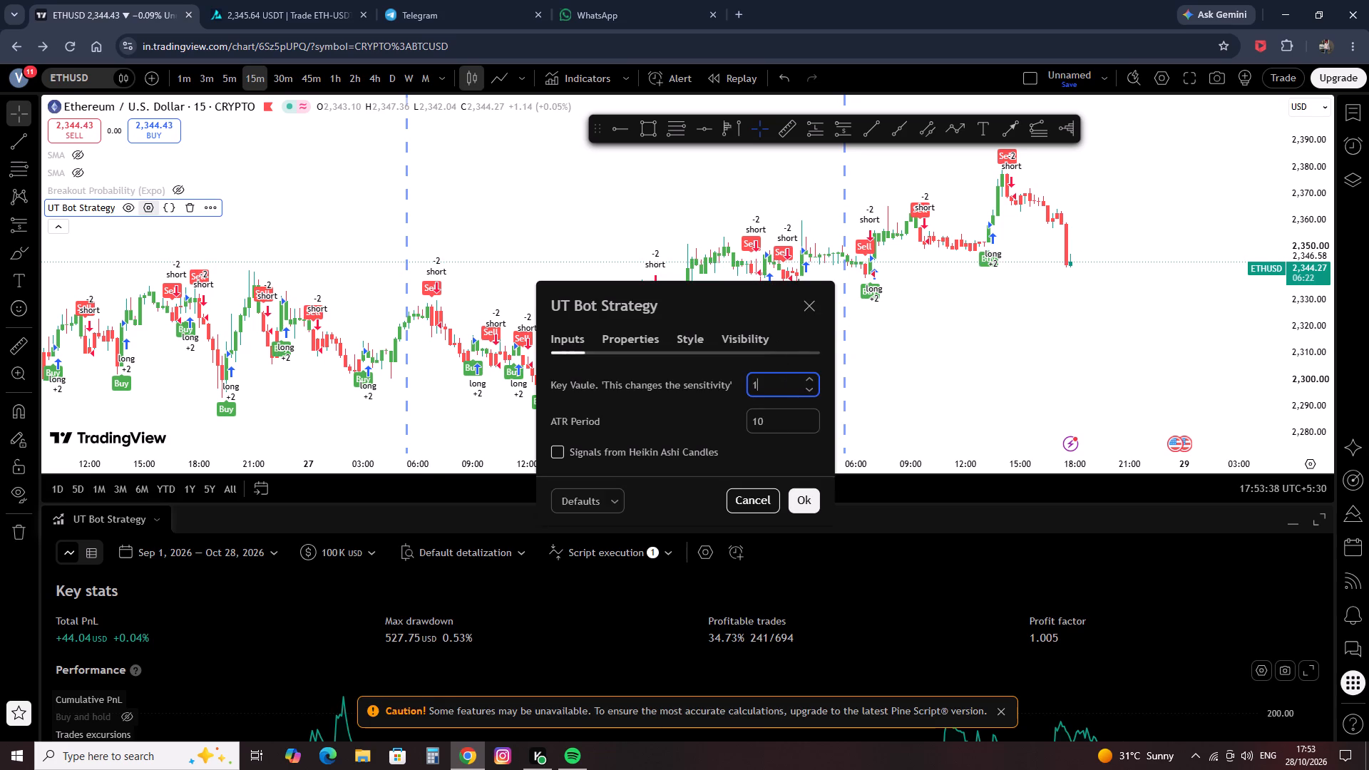
key(BackSpace)
key(5)
click(784, 411)
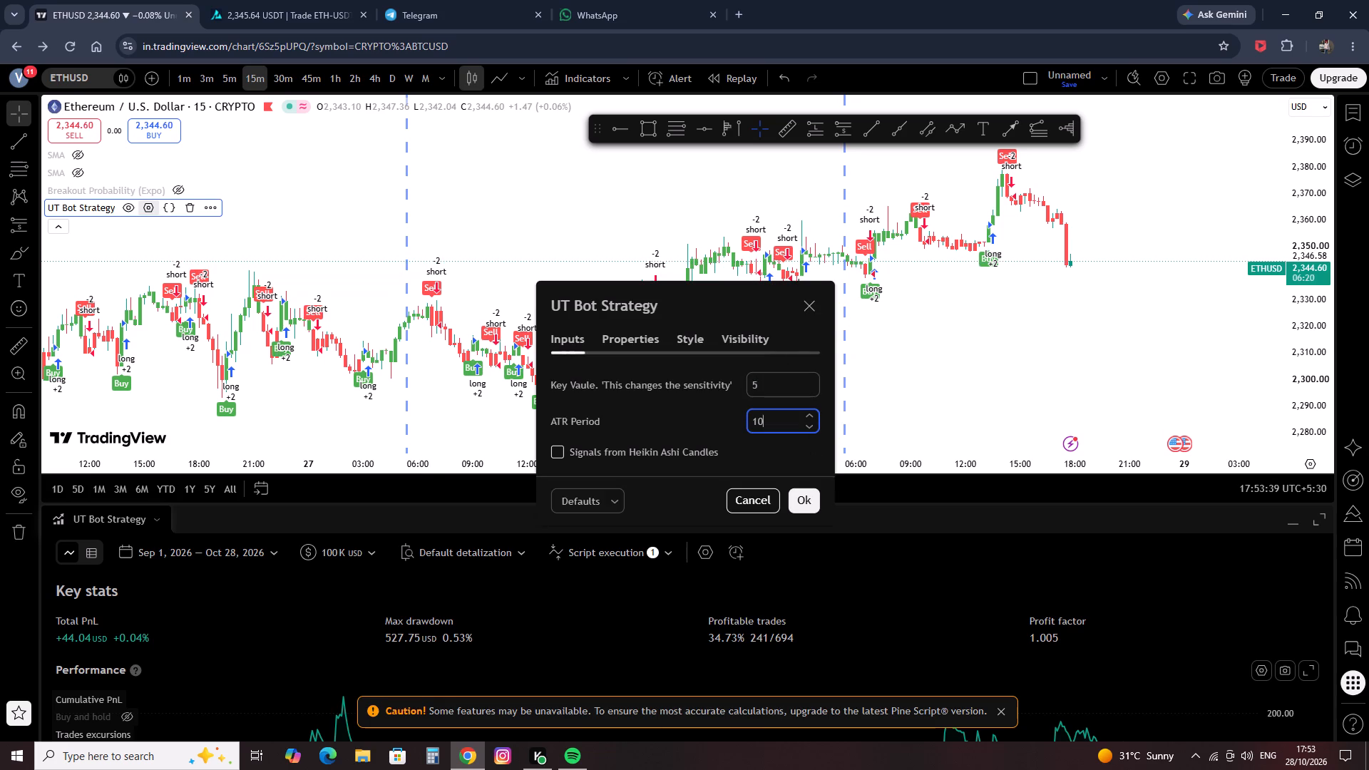
key(BackSpace)
key(BackSpace)
key(BackSpace)
text(50)
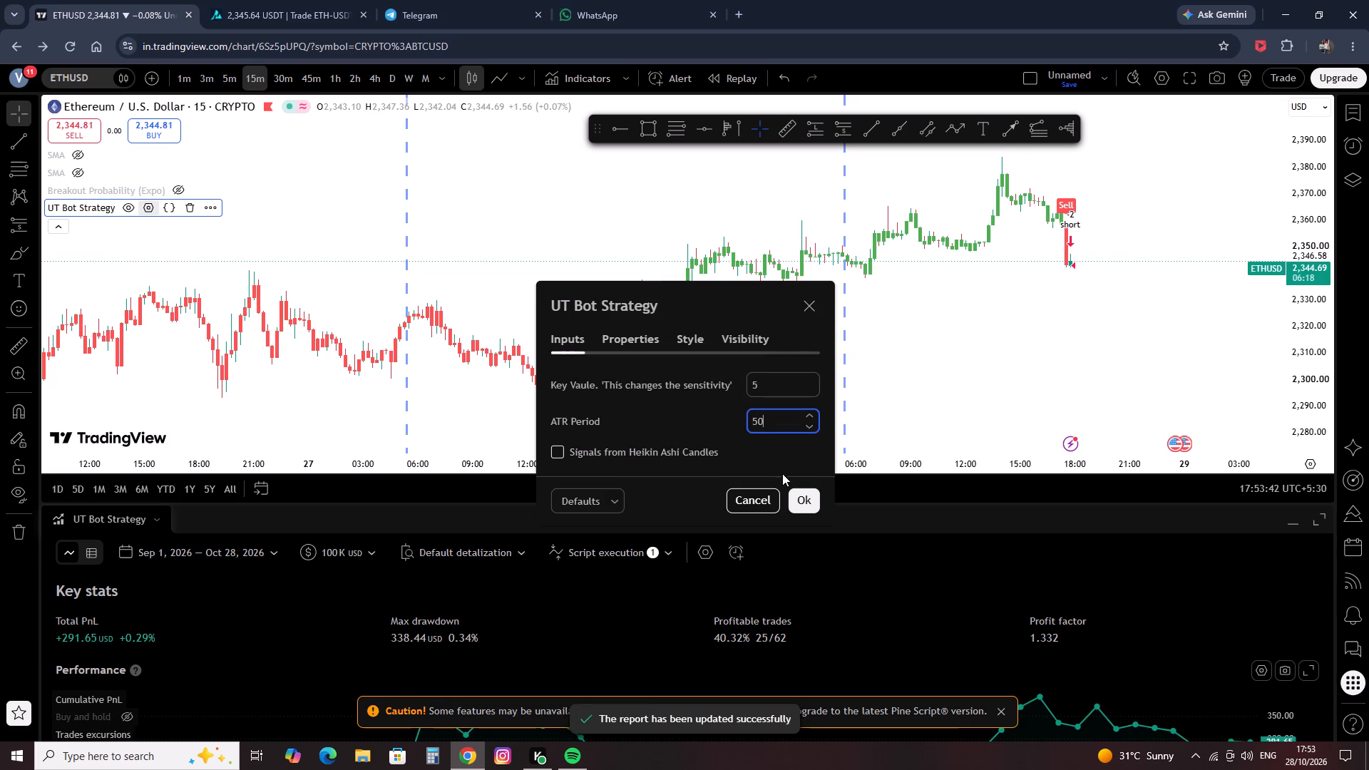
click(799, 491)
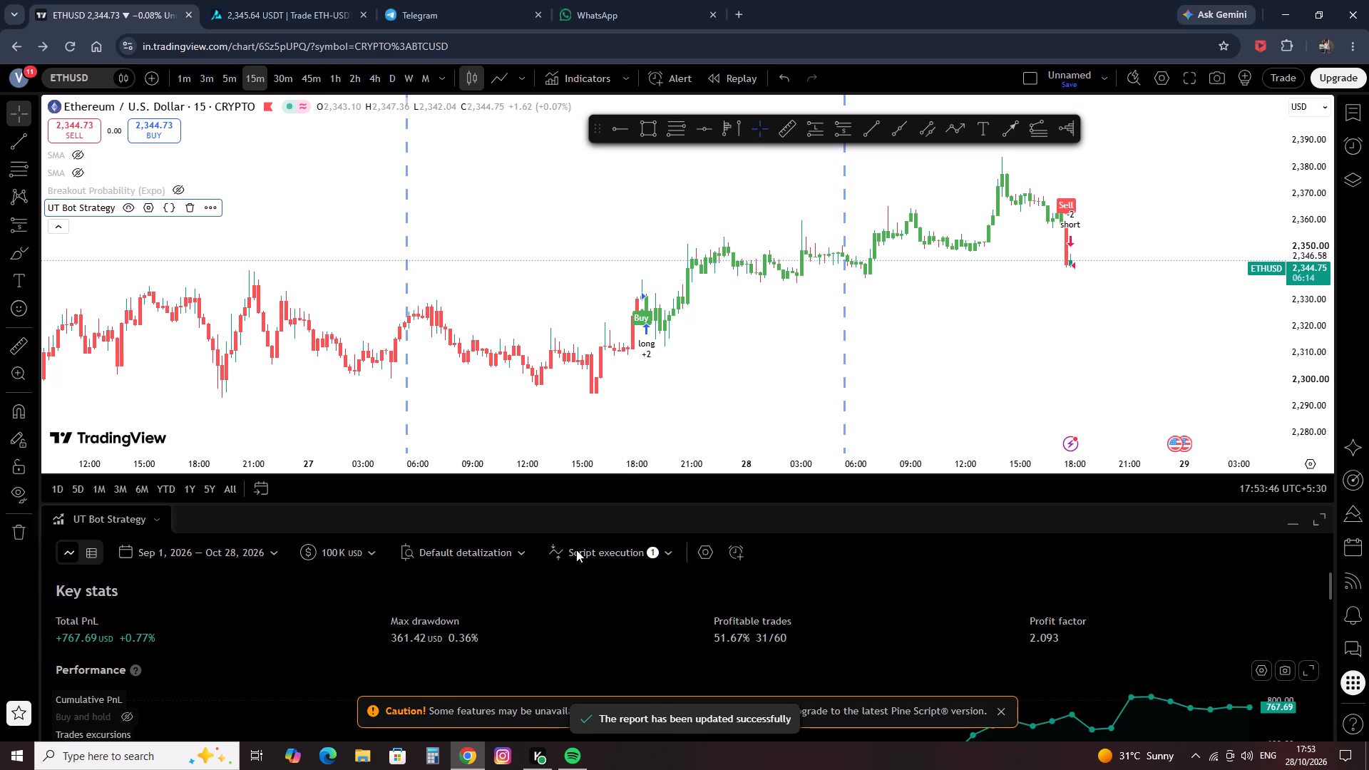
Examine the UT Bot Strategy's buy and sell signals across recent price history on the 15-minute ETHUSD chart.
drag(480, 401, 744, 427)
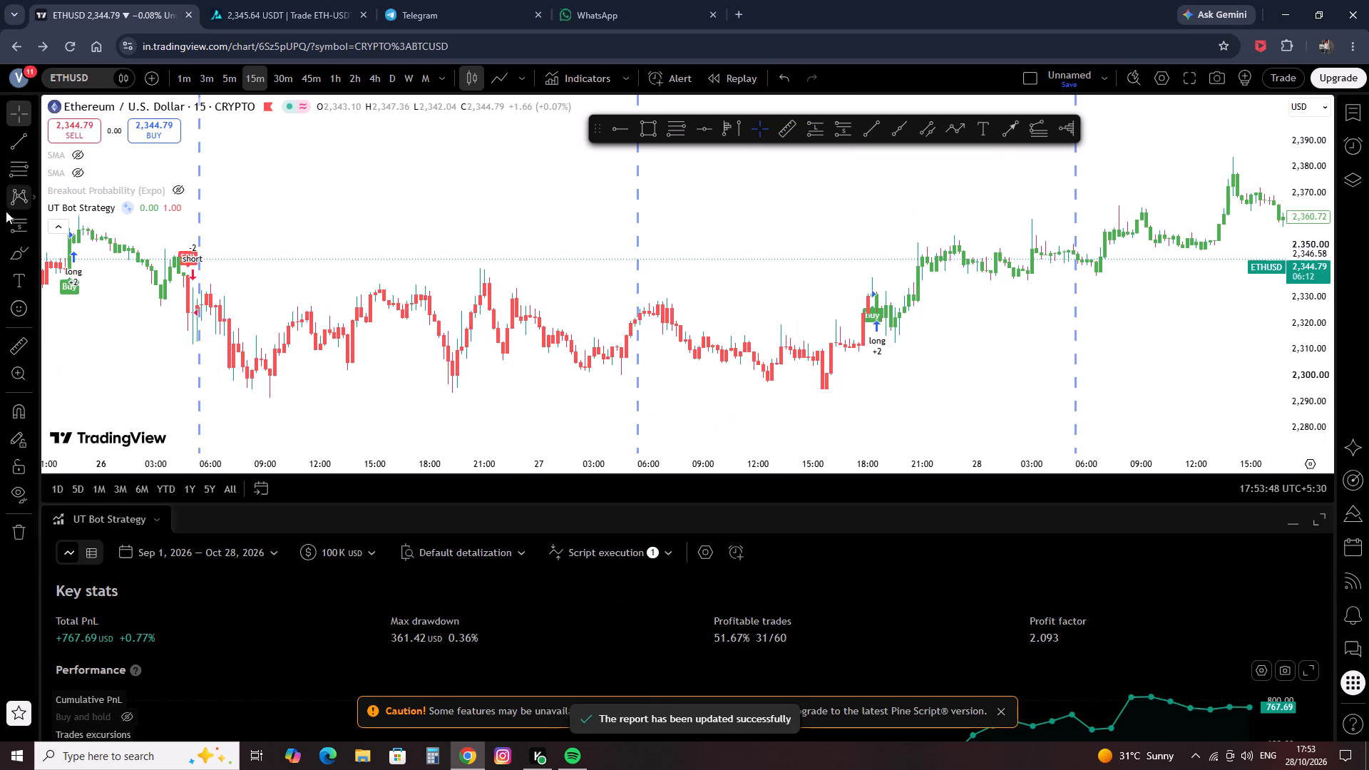
scroll(185, 311, down, 1)
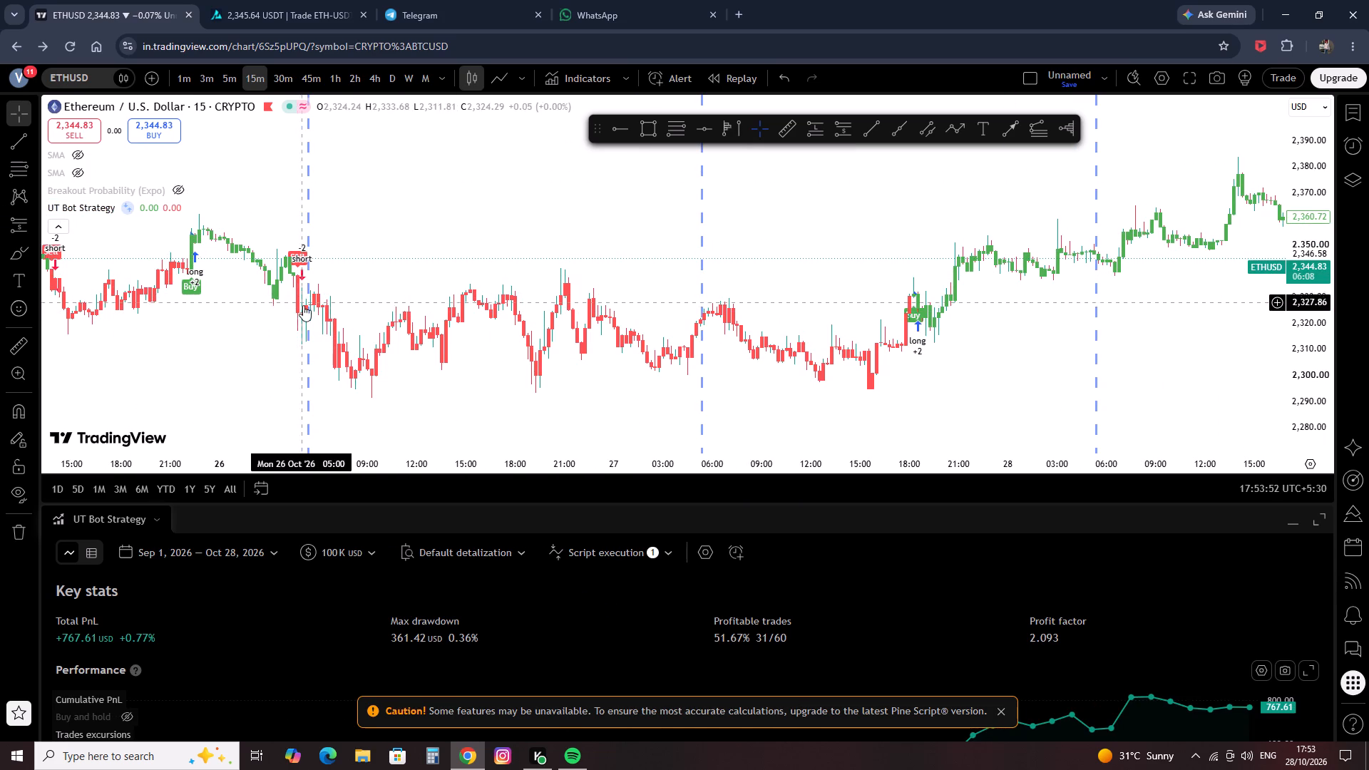
scroll(319, 306, up, 2)
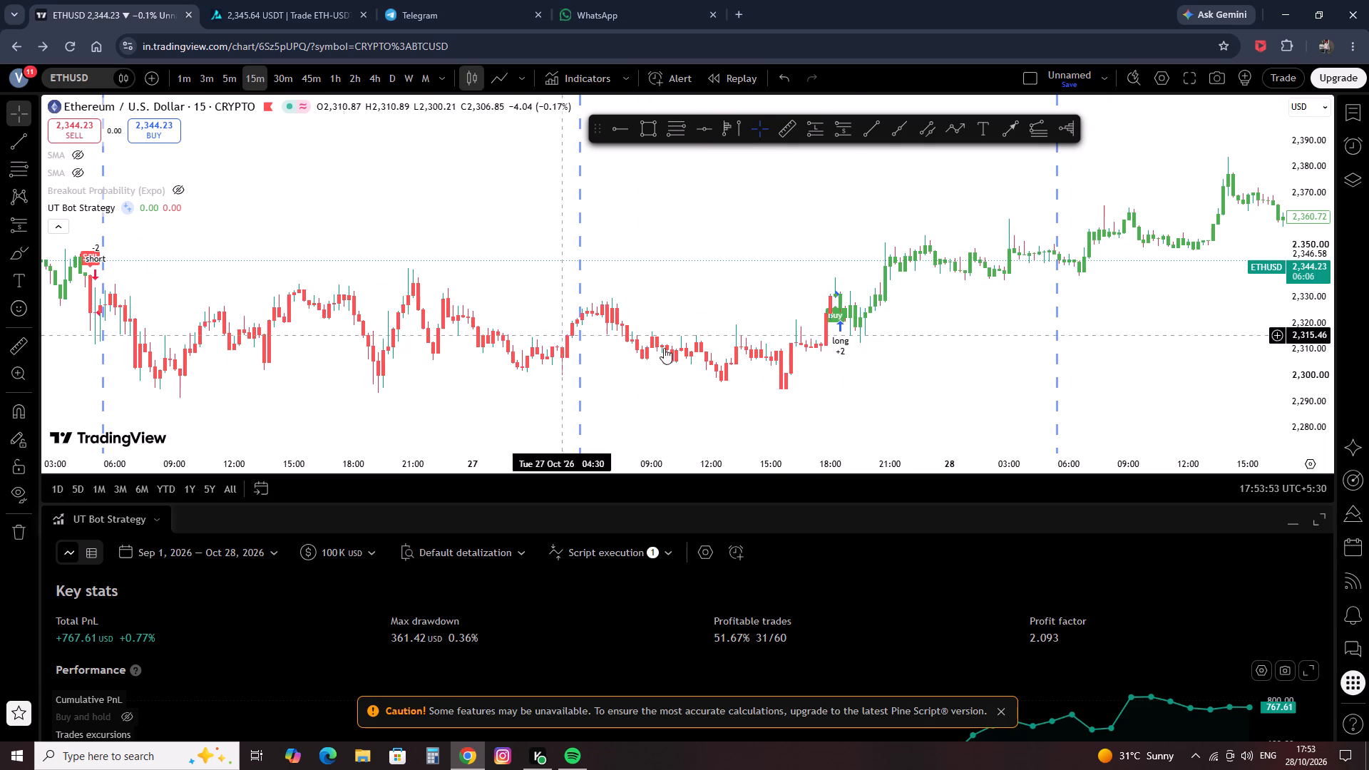
drag(863, 375, 710, 334)
drag(842, 335, 700, 337)
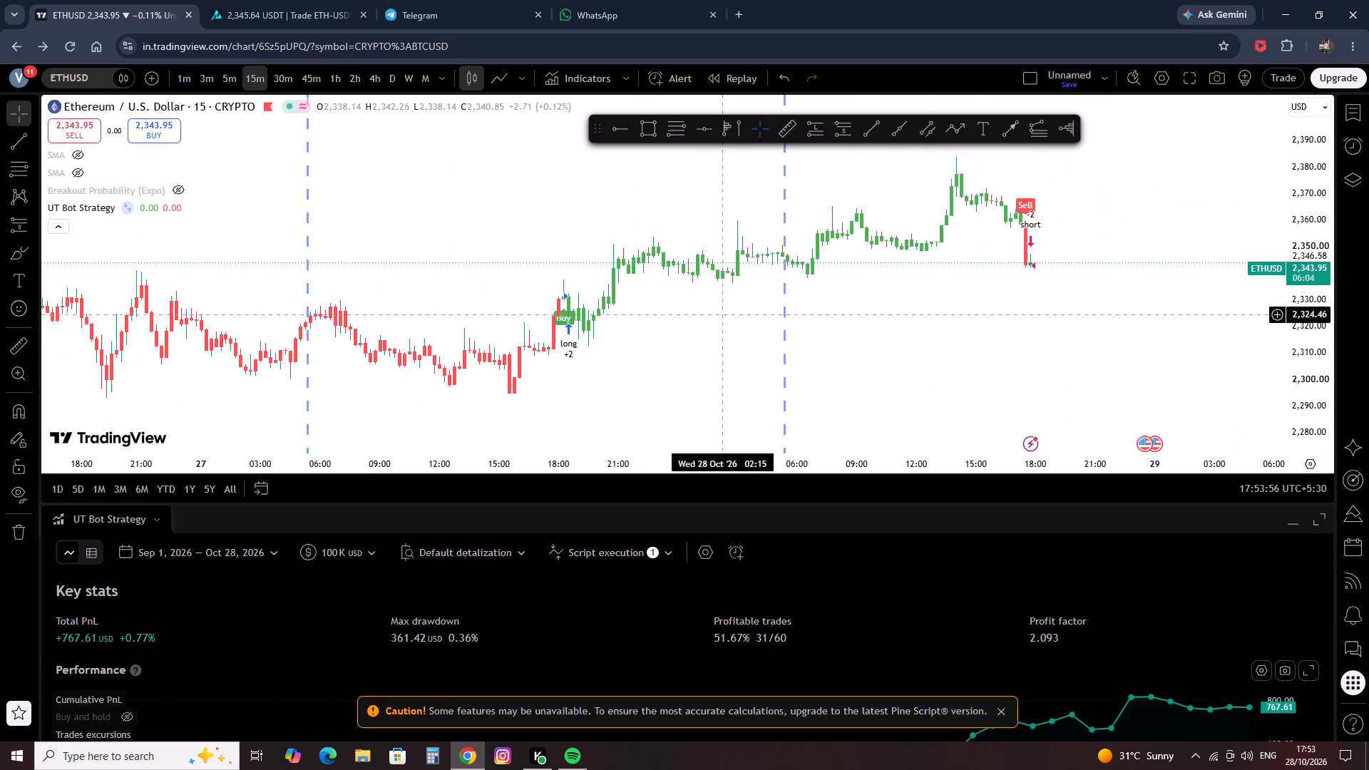
scroll(959, 257, up, 8)
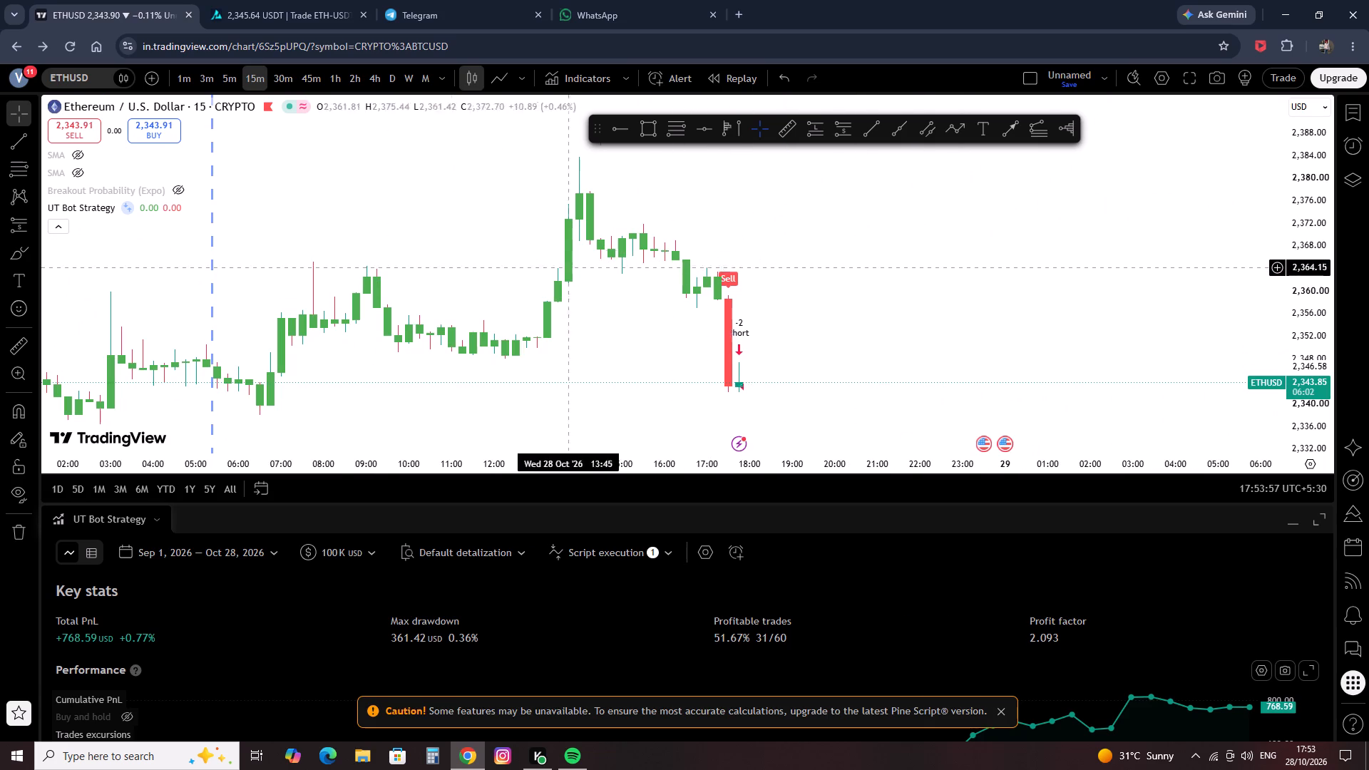
scroll(407, 271, down, 4)
scroll(289, 242, down, 6)
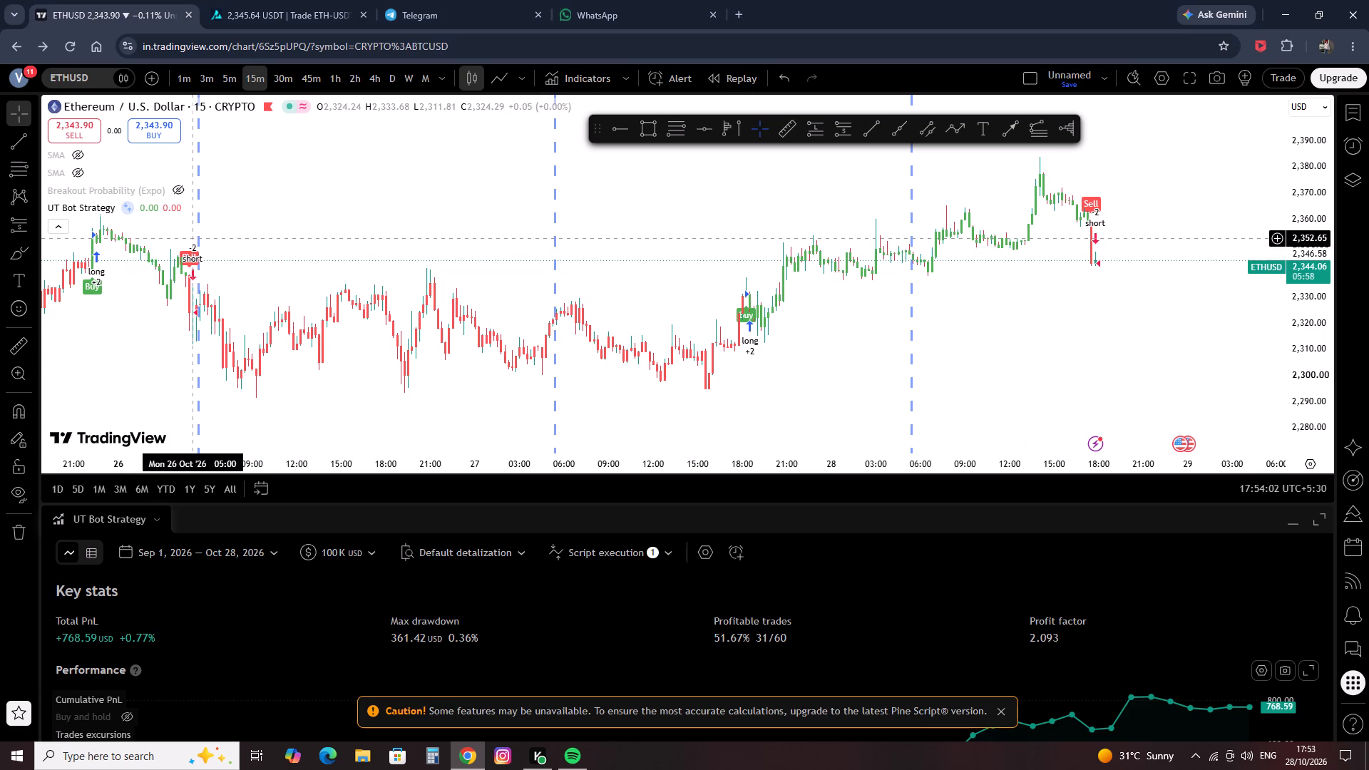
drag(247, 268, 1006, 343)
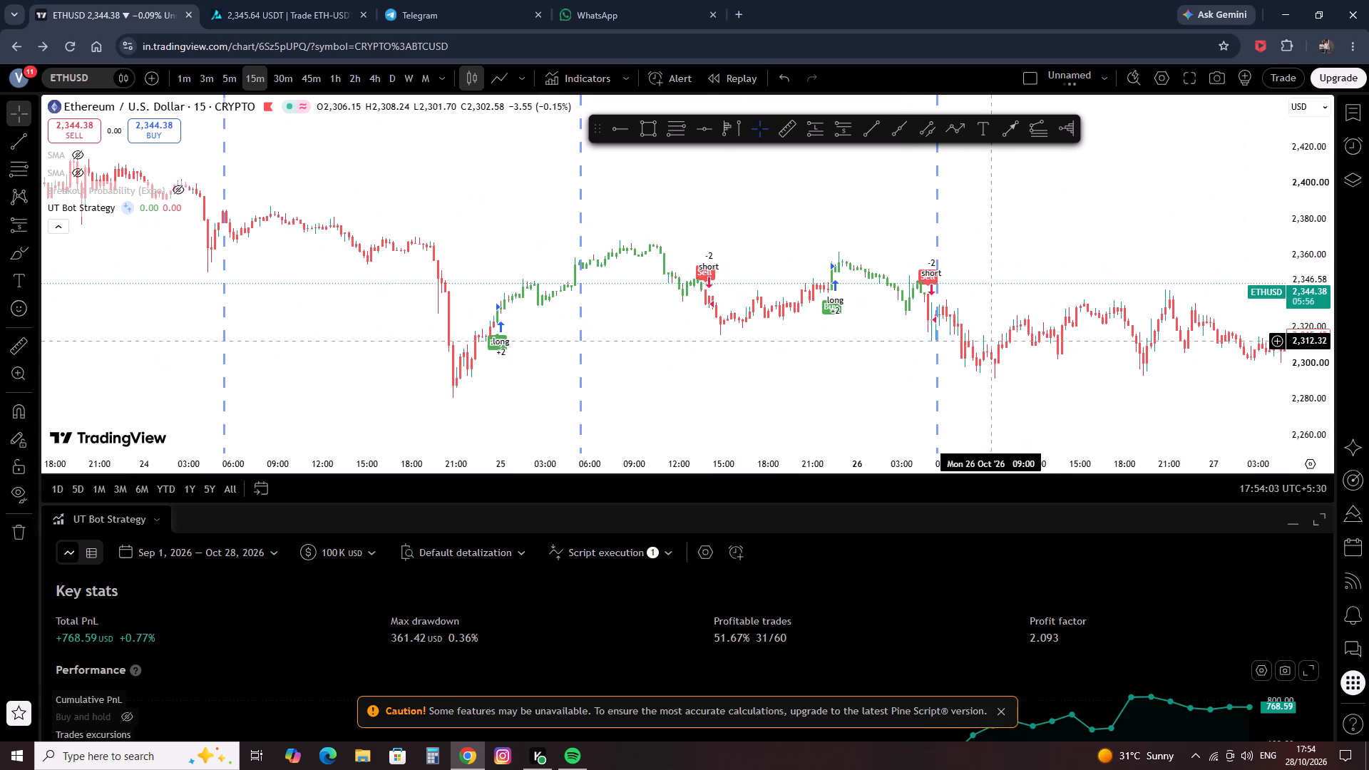
scroll(612, 374, up, 6)
drag(315, 347, 852, 360)
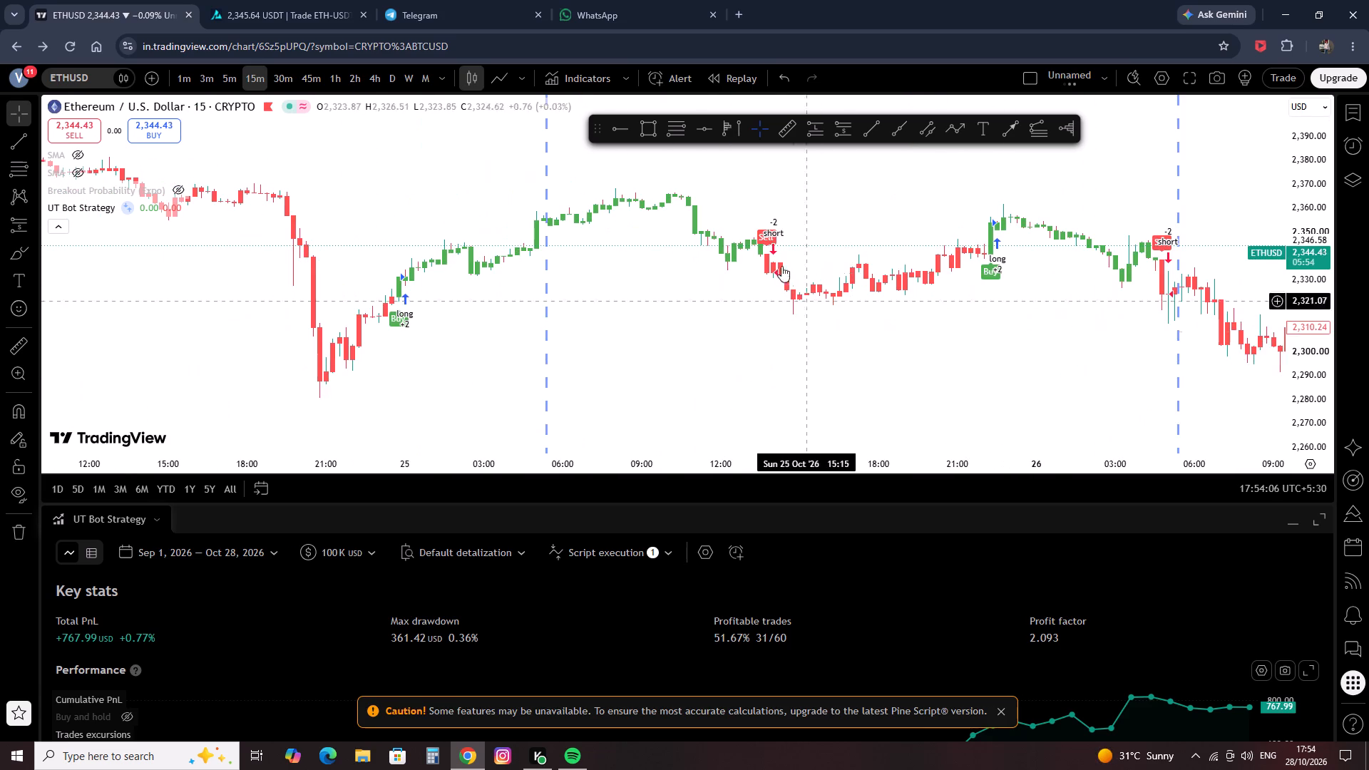
drag(653, 309, 1019, 358)
scroll(548, 314, down, 5)
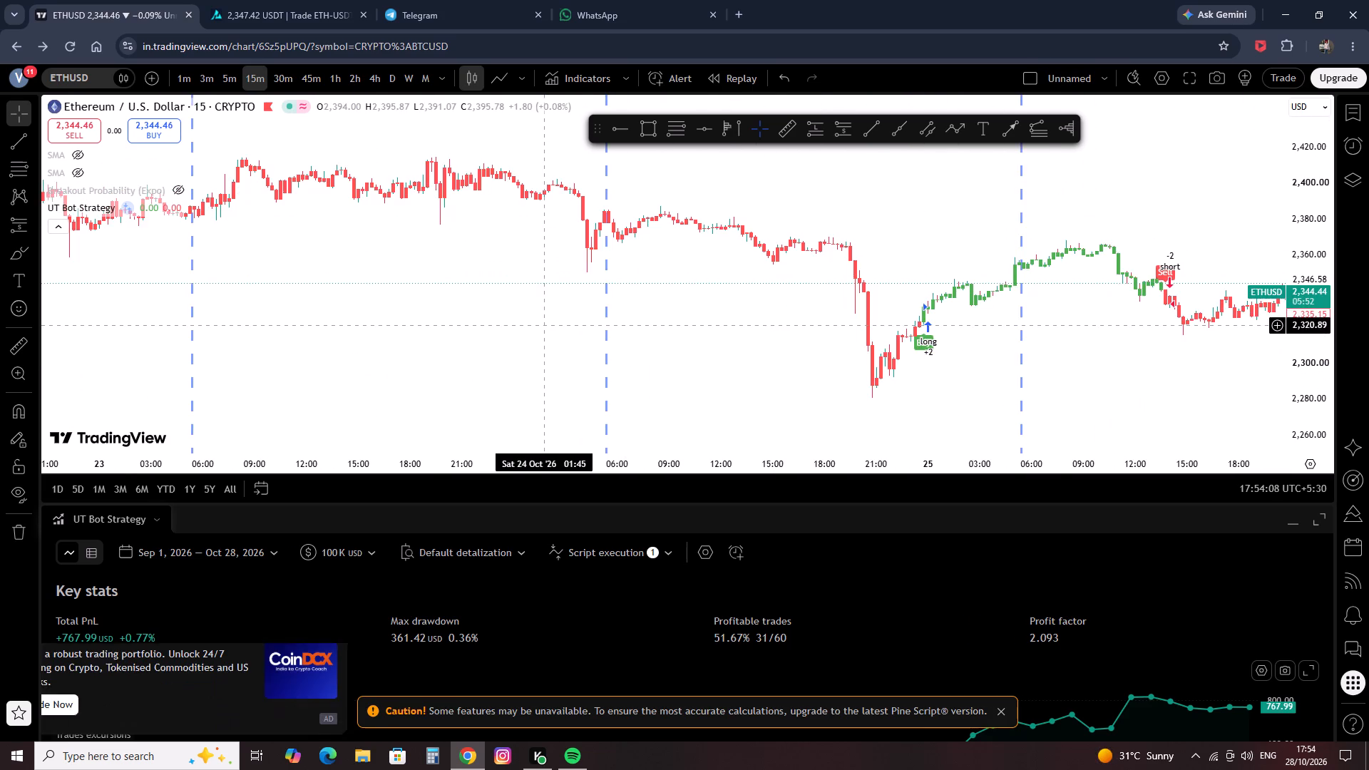
scroll(544, 326, down, 2)
click(366, 627)
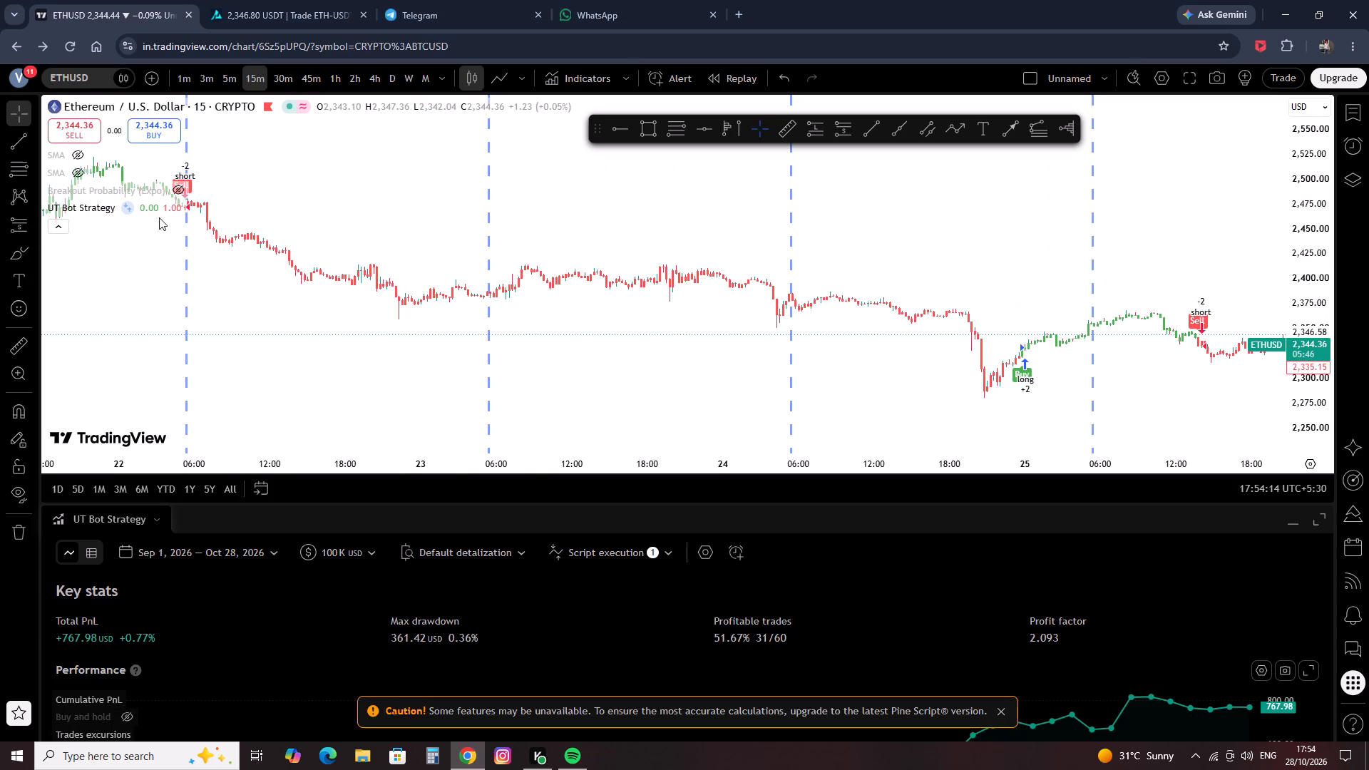
Remove the UT Bot Strategy from the ETHUSD chart.
click(93, 208)
click(193, 203)
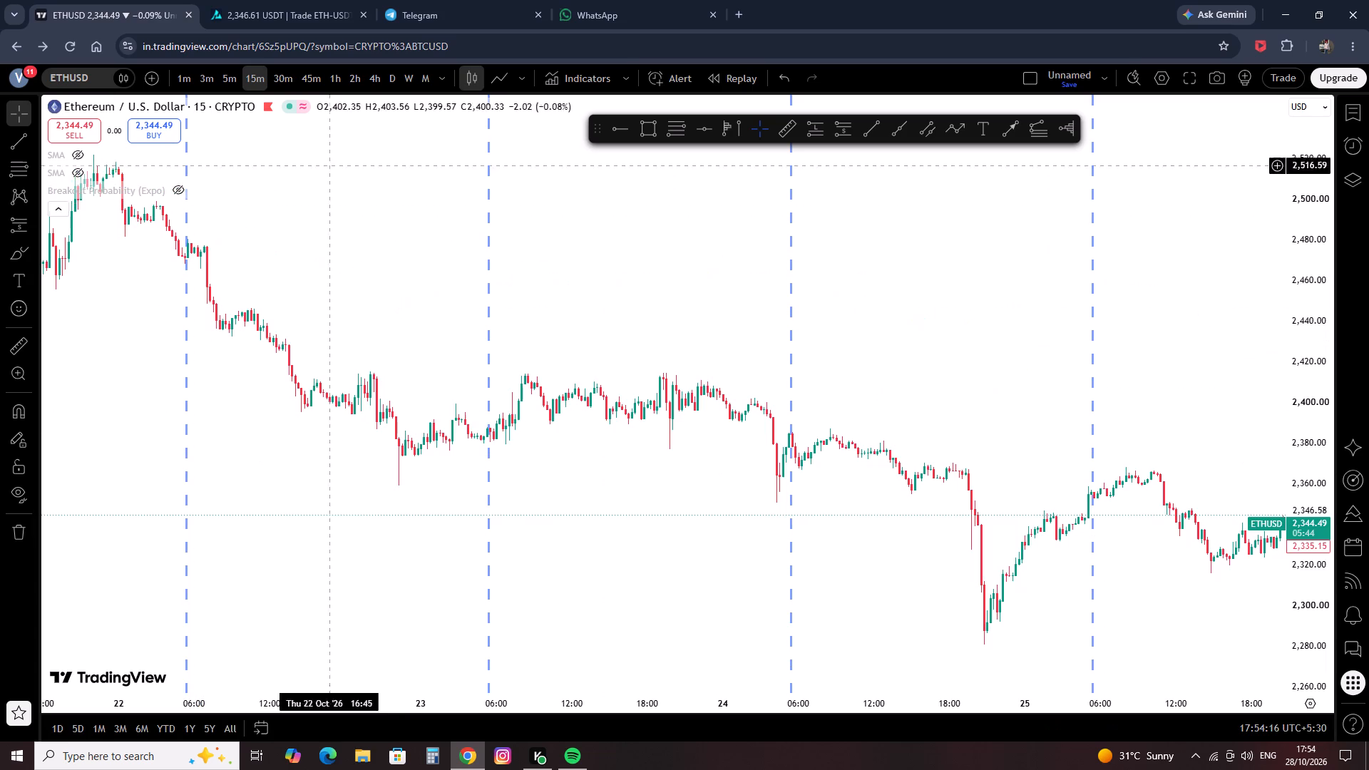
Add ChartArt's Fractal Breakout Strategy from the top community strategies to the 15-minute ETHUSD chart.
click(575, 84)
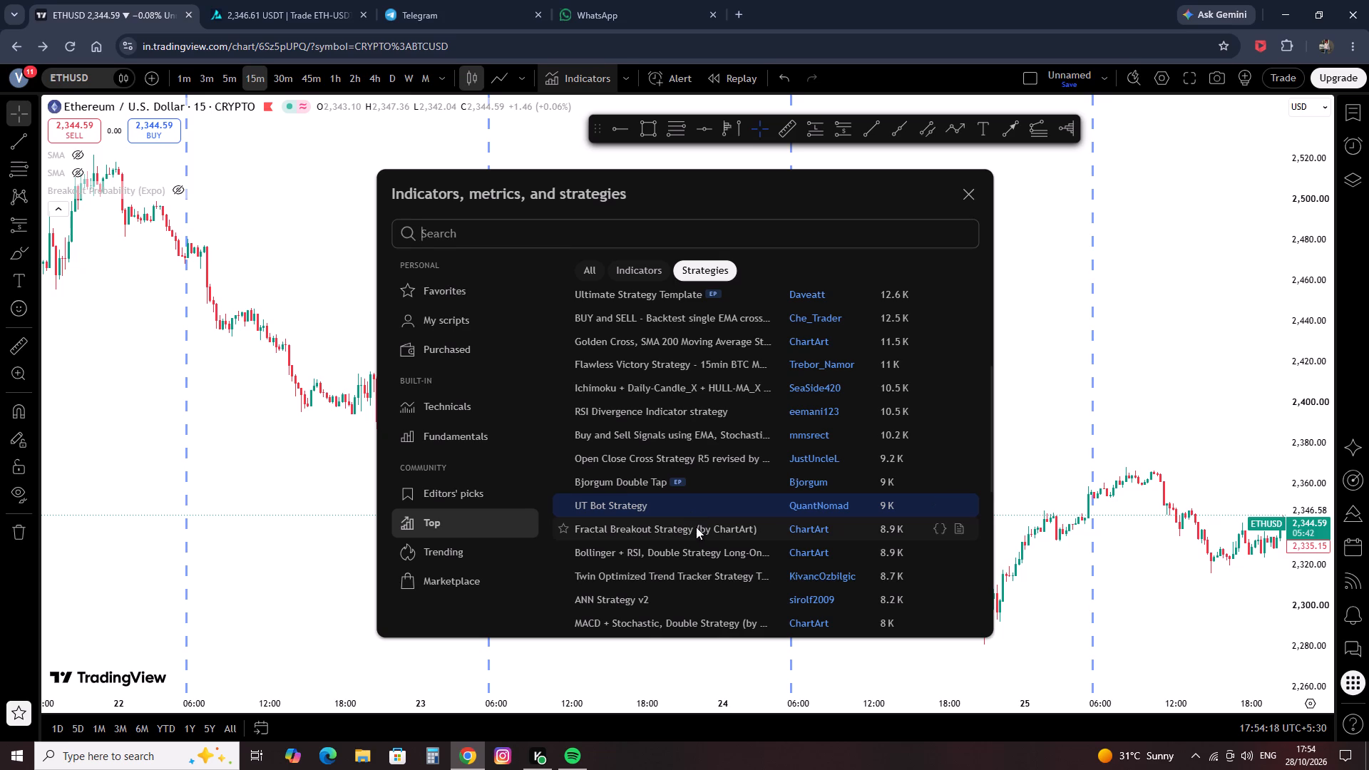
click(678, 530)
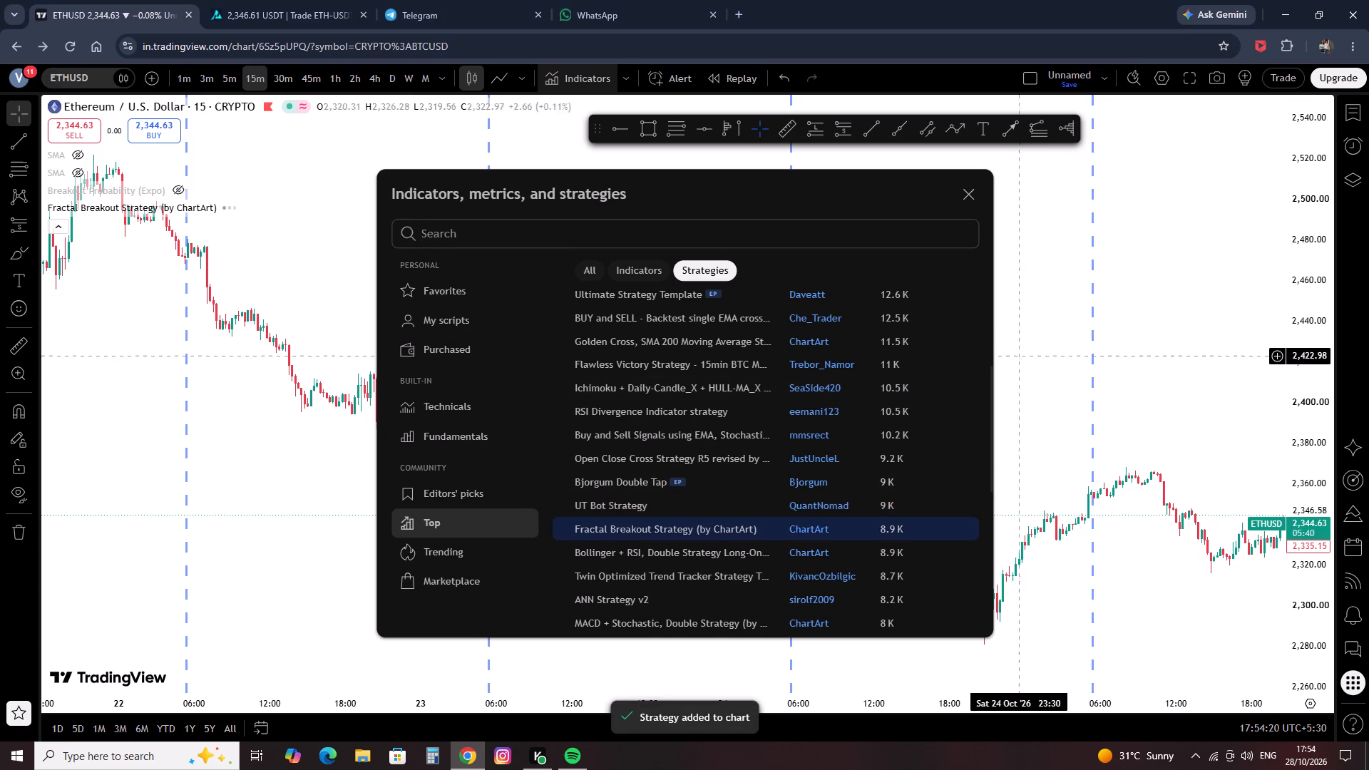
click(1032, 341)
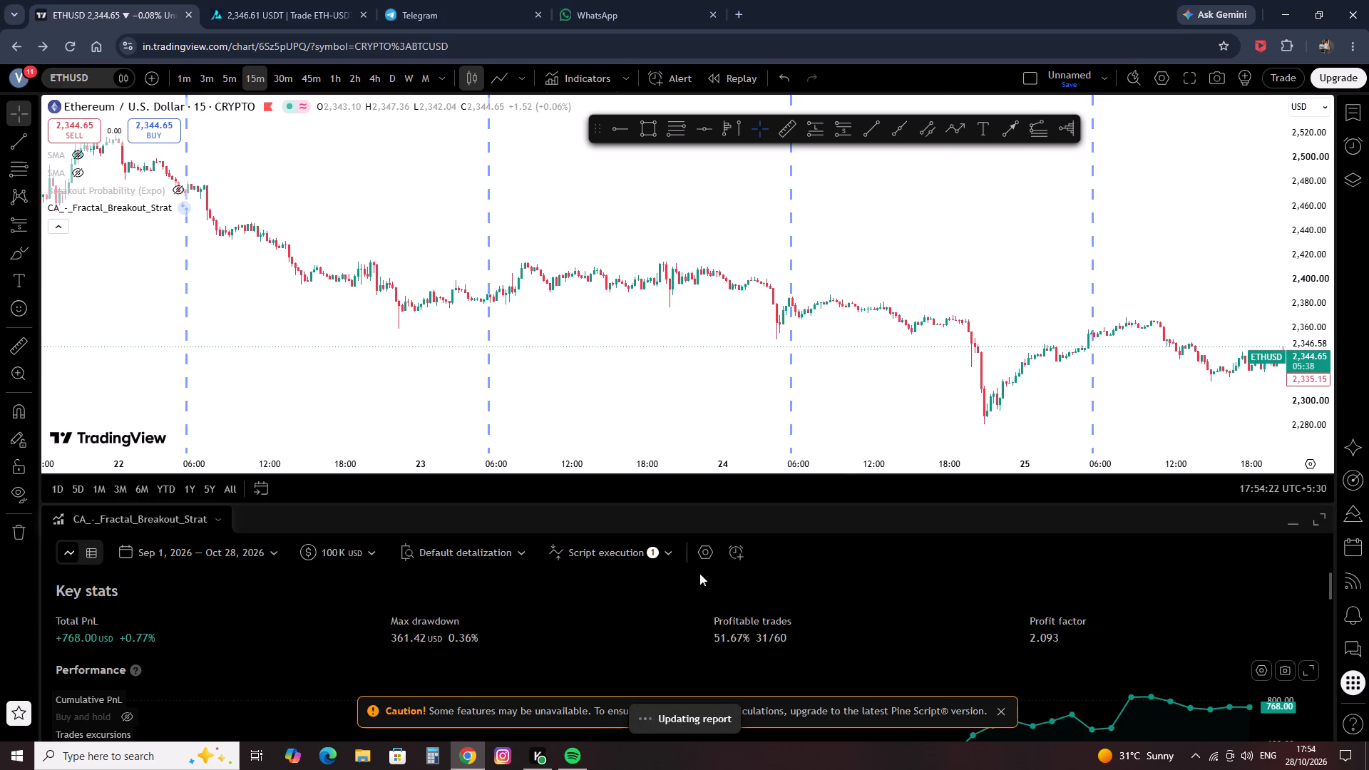
Examine the Fractal Breakout Strategy's long entries and exits on the chart, with the buy-and-hold curve shown in its performance report.
drag(885, 351, 340, 393)
drag(782, 328, 751, 325)
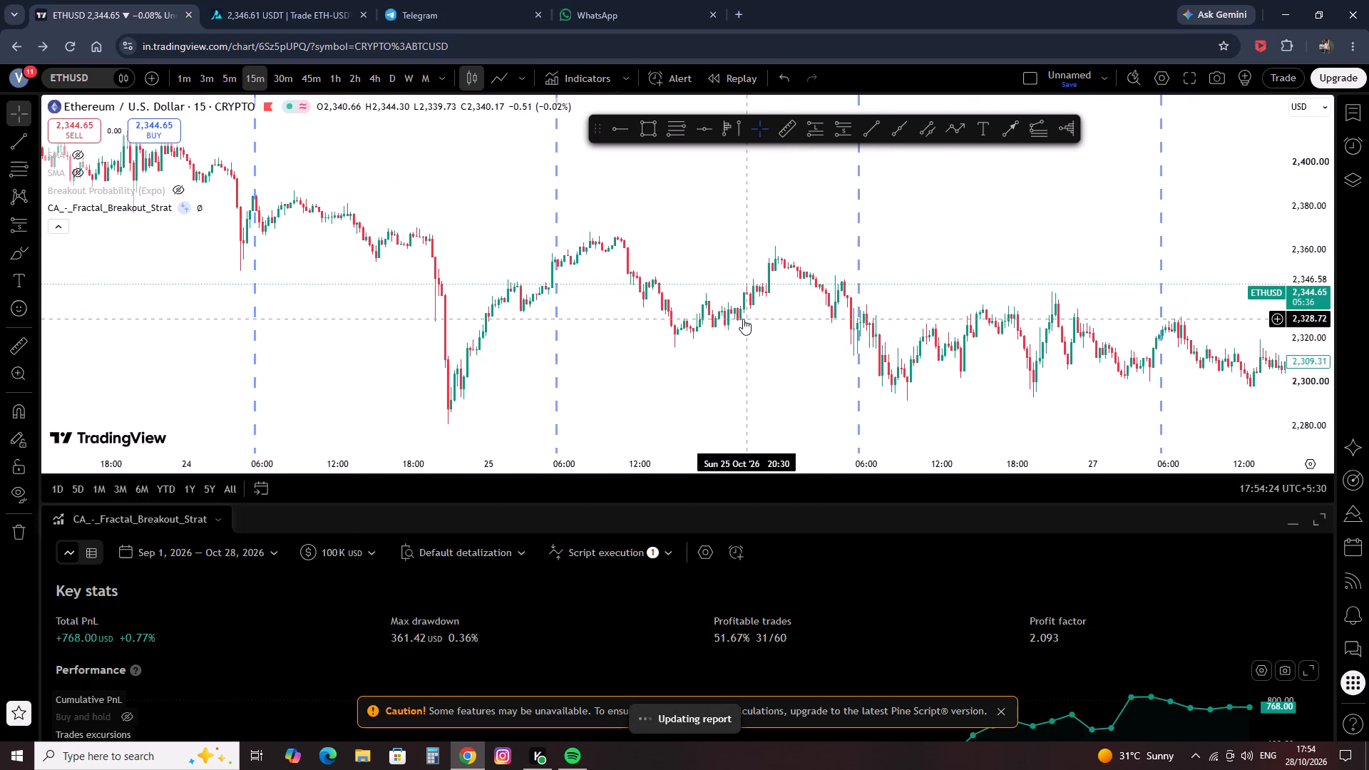
right_click(743, 319)
right_click(773, 349)
click(804, 367)
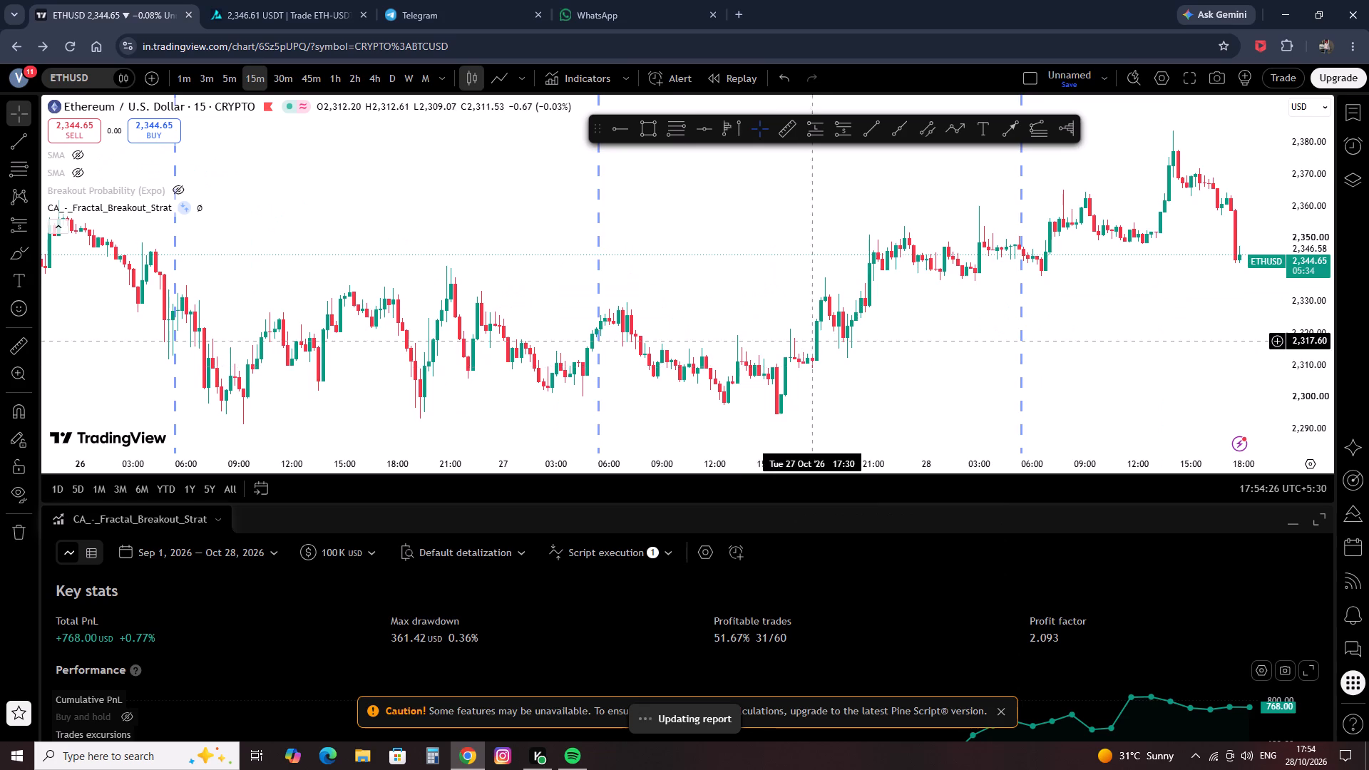
scroll(826, 332, down, 15)
scroll(557, 622, down, 1)
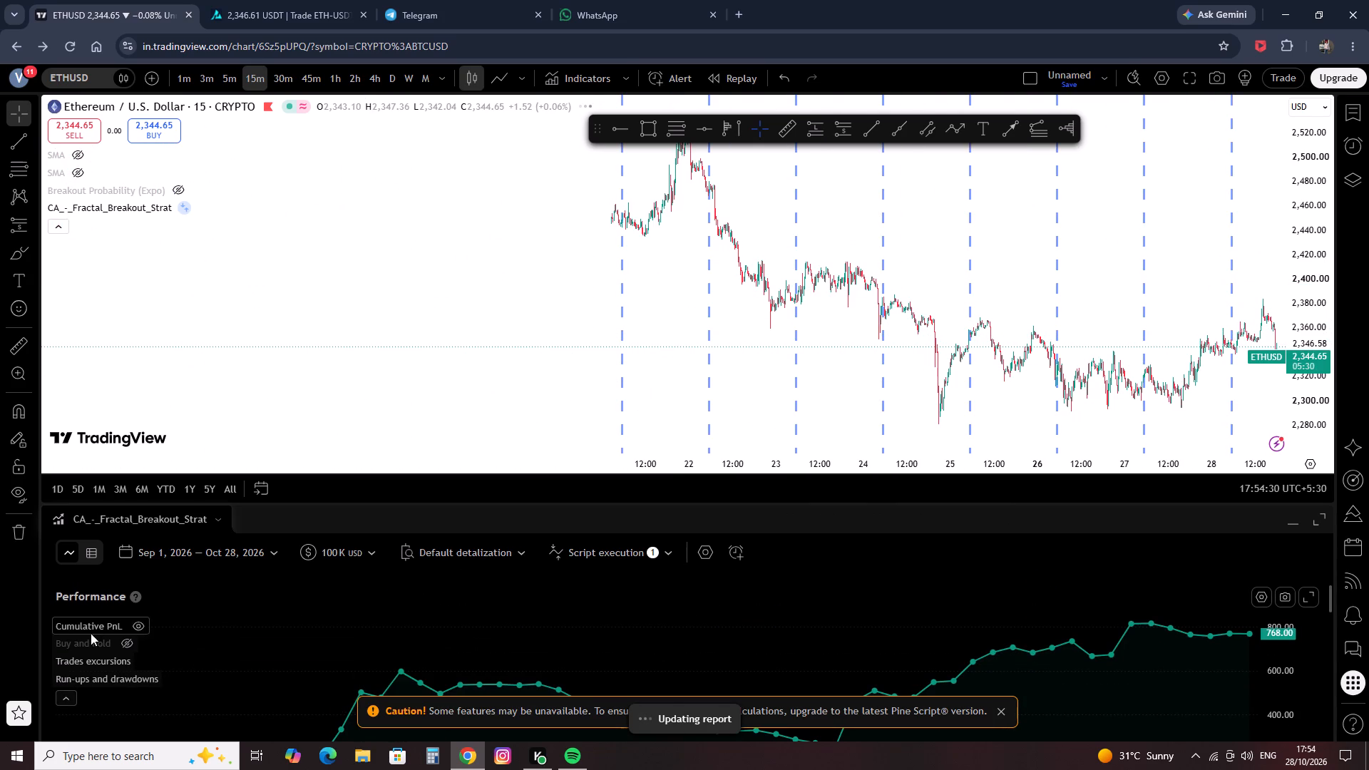
click(129, 651)
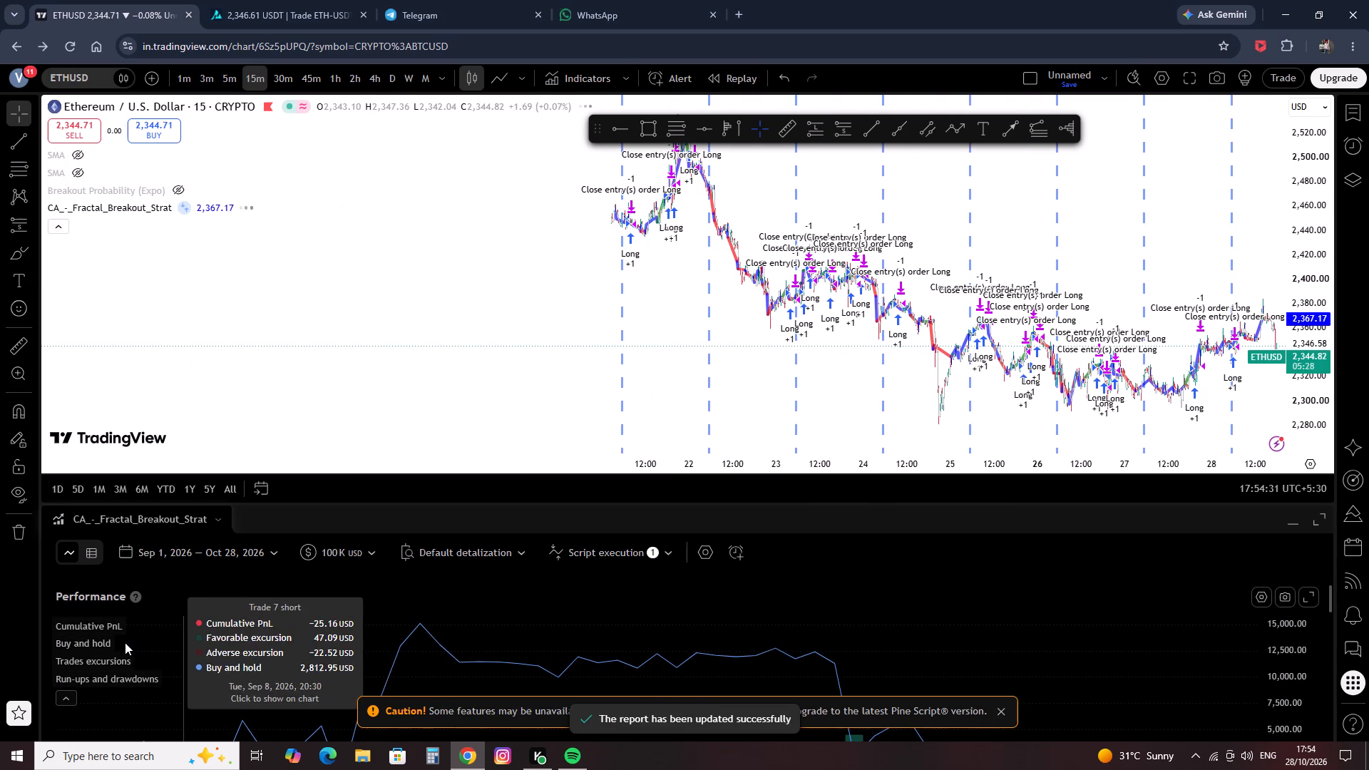
scroll(640, 334, up, 17)
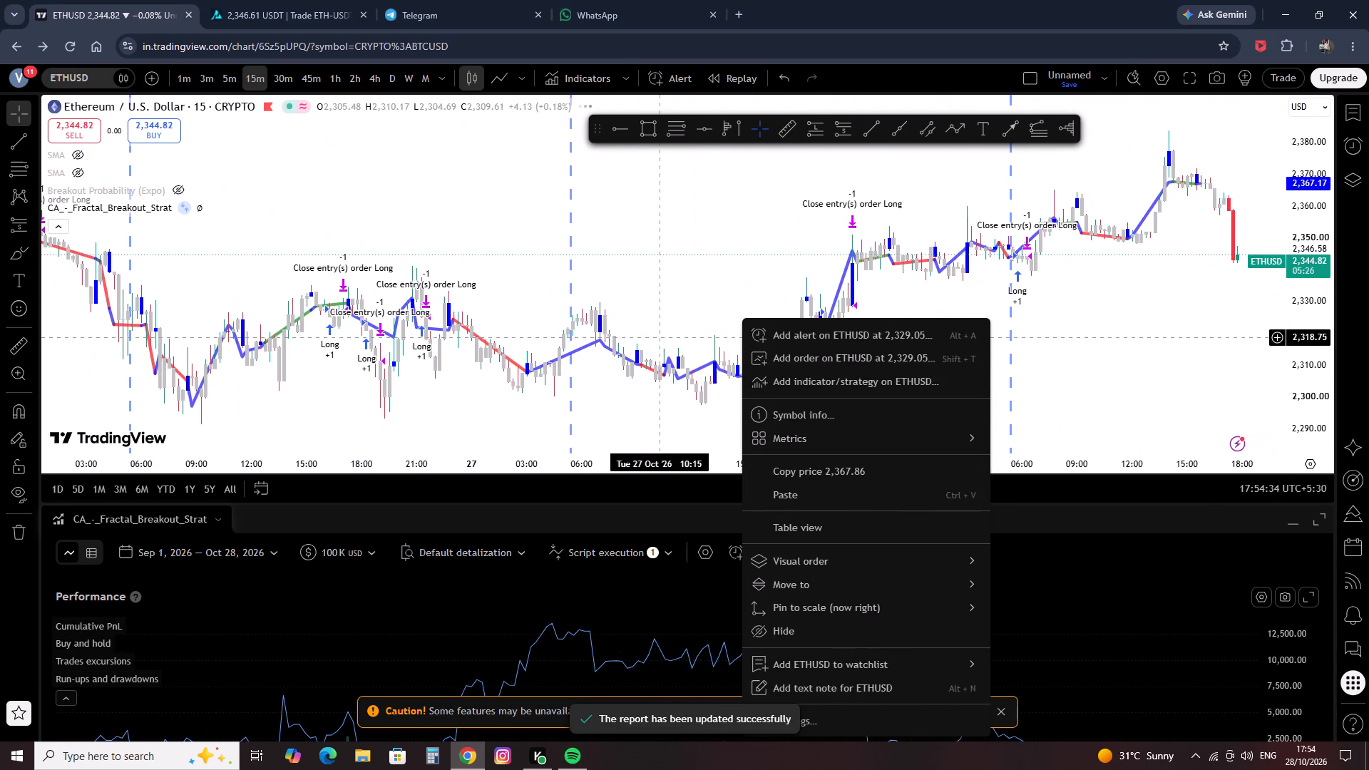
scroll(658, 300, up, 5)
click(506, 261)
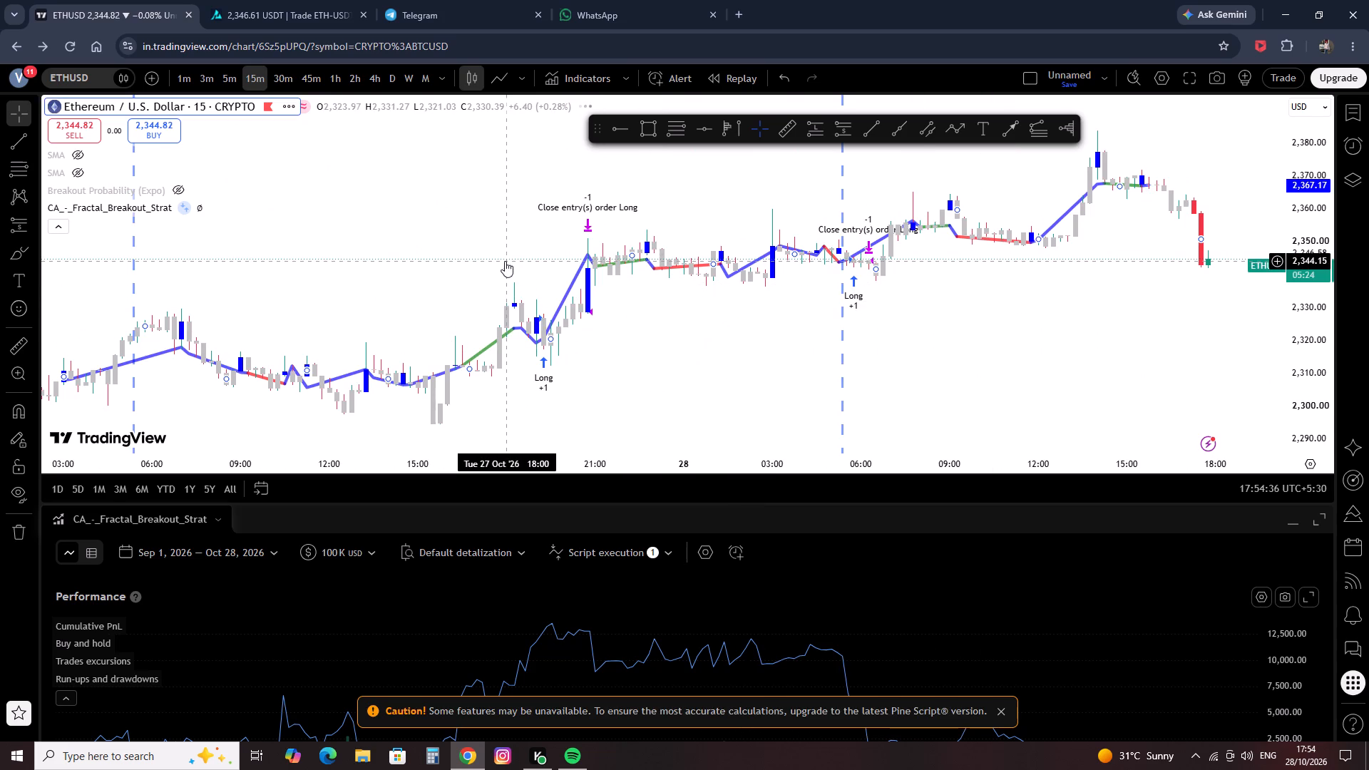
scroll(503, 262, up, 4)
drag(752, 347, 710, 359)
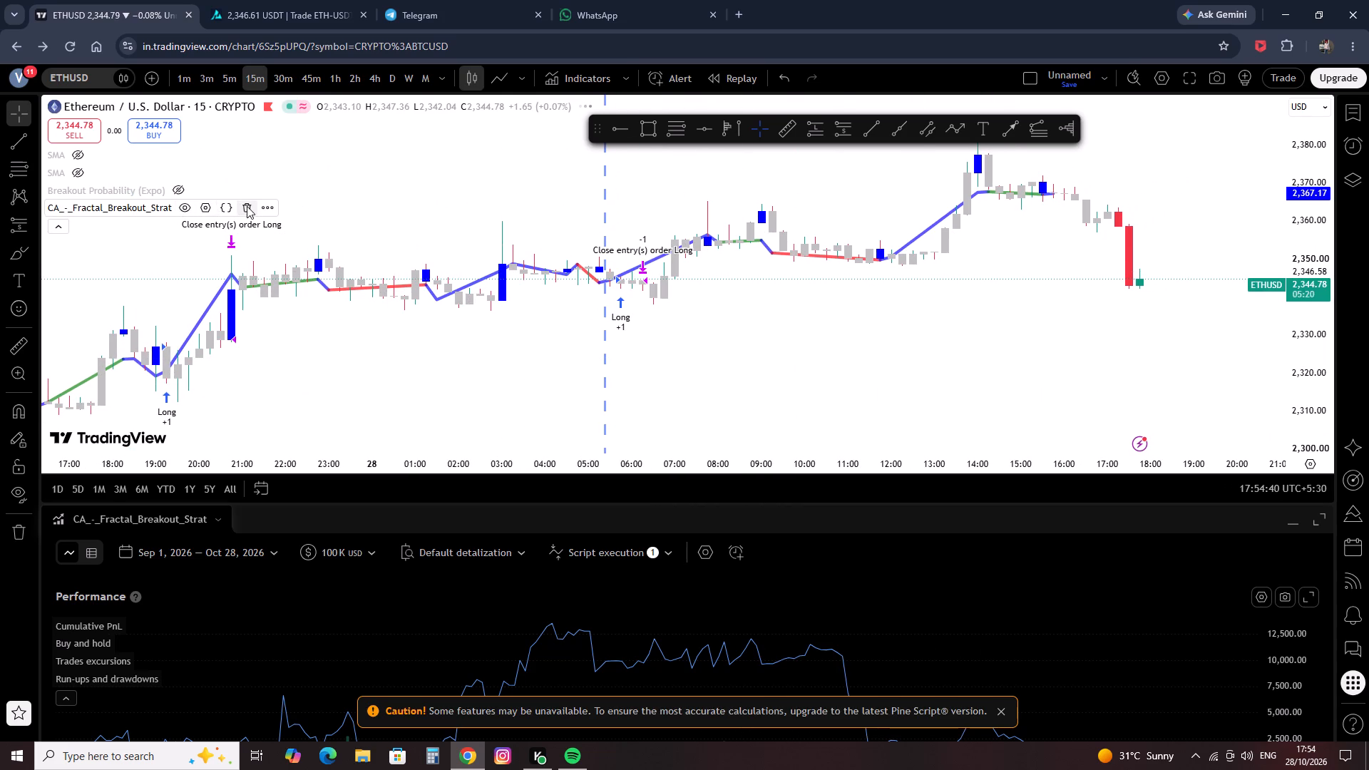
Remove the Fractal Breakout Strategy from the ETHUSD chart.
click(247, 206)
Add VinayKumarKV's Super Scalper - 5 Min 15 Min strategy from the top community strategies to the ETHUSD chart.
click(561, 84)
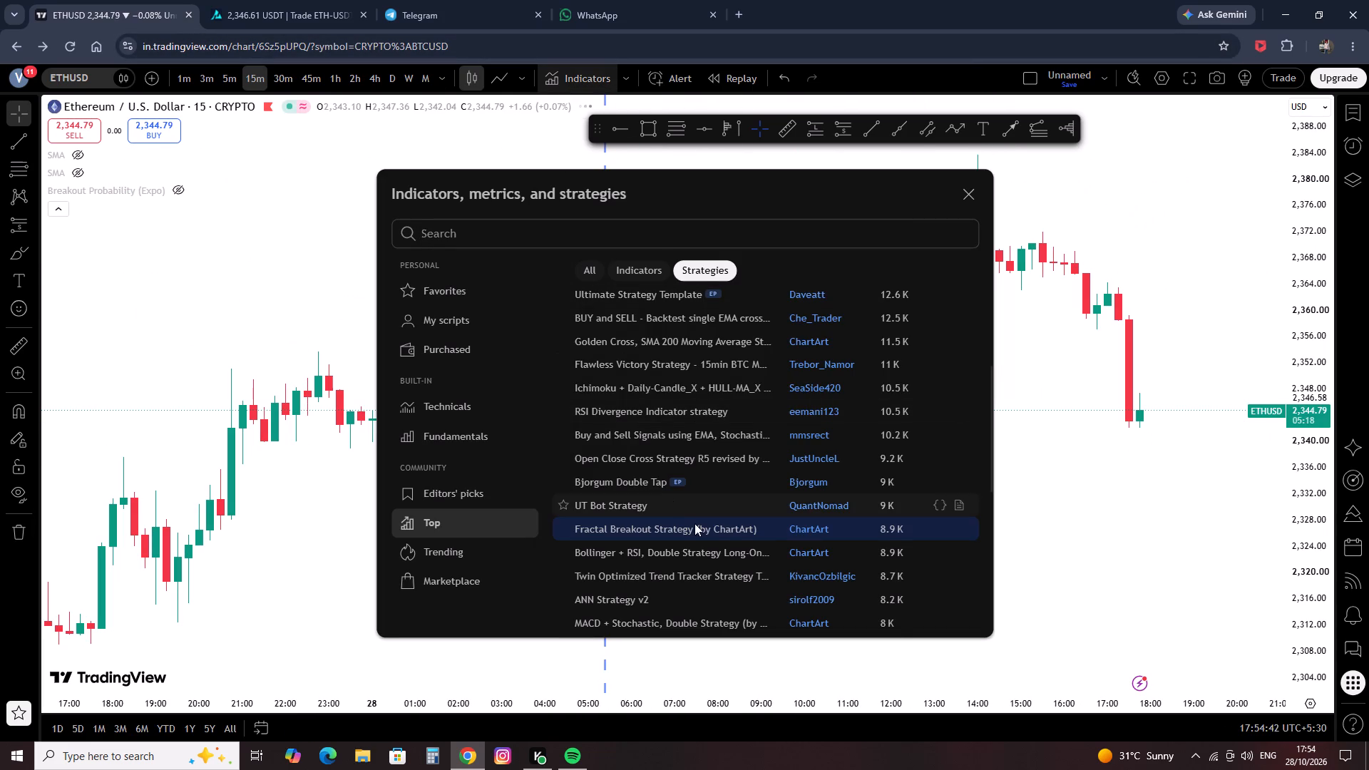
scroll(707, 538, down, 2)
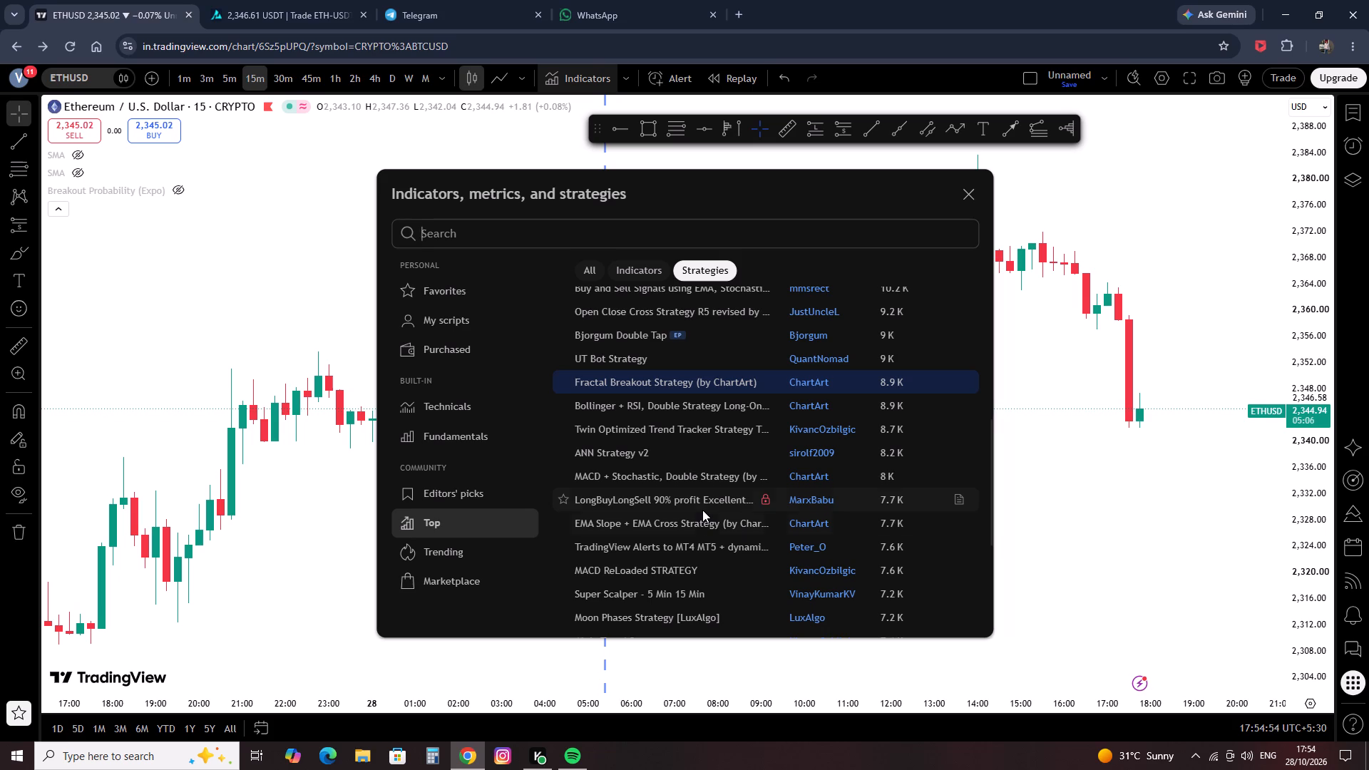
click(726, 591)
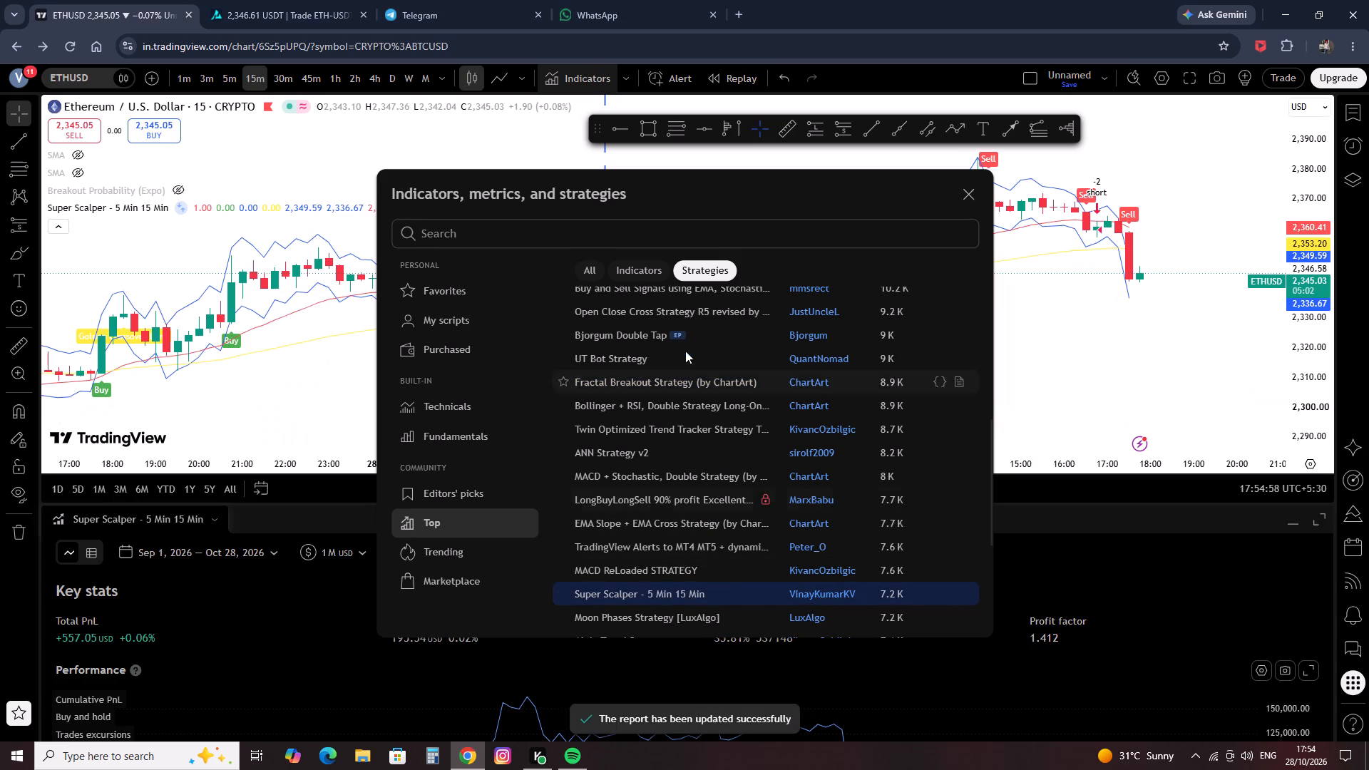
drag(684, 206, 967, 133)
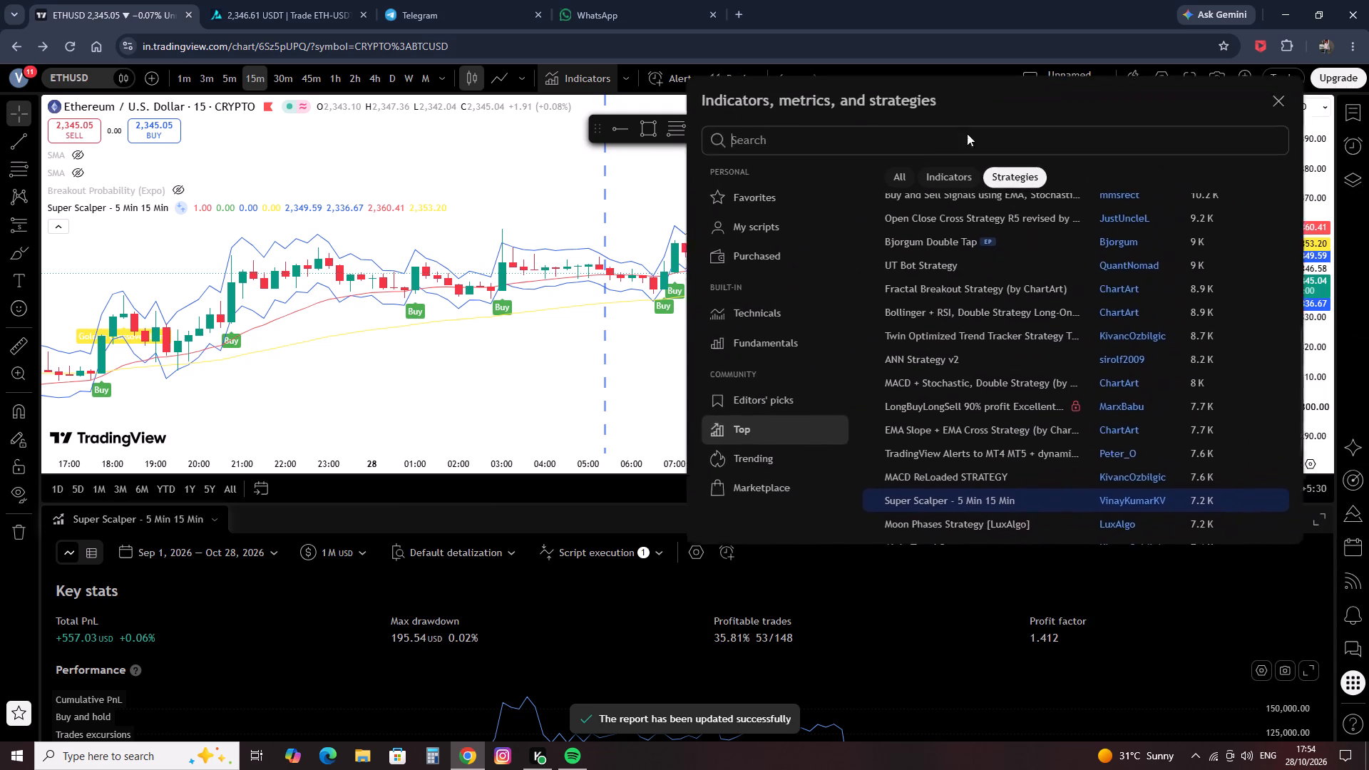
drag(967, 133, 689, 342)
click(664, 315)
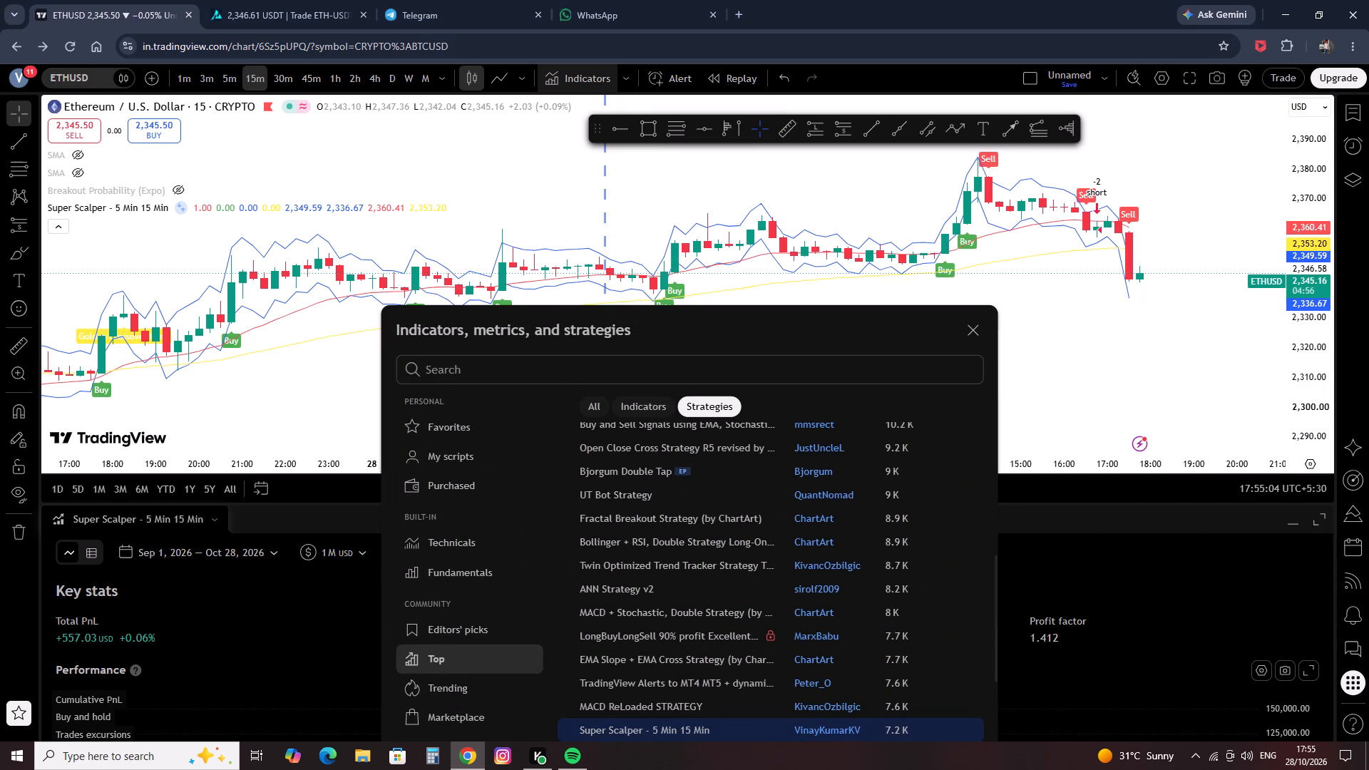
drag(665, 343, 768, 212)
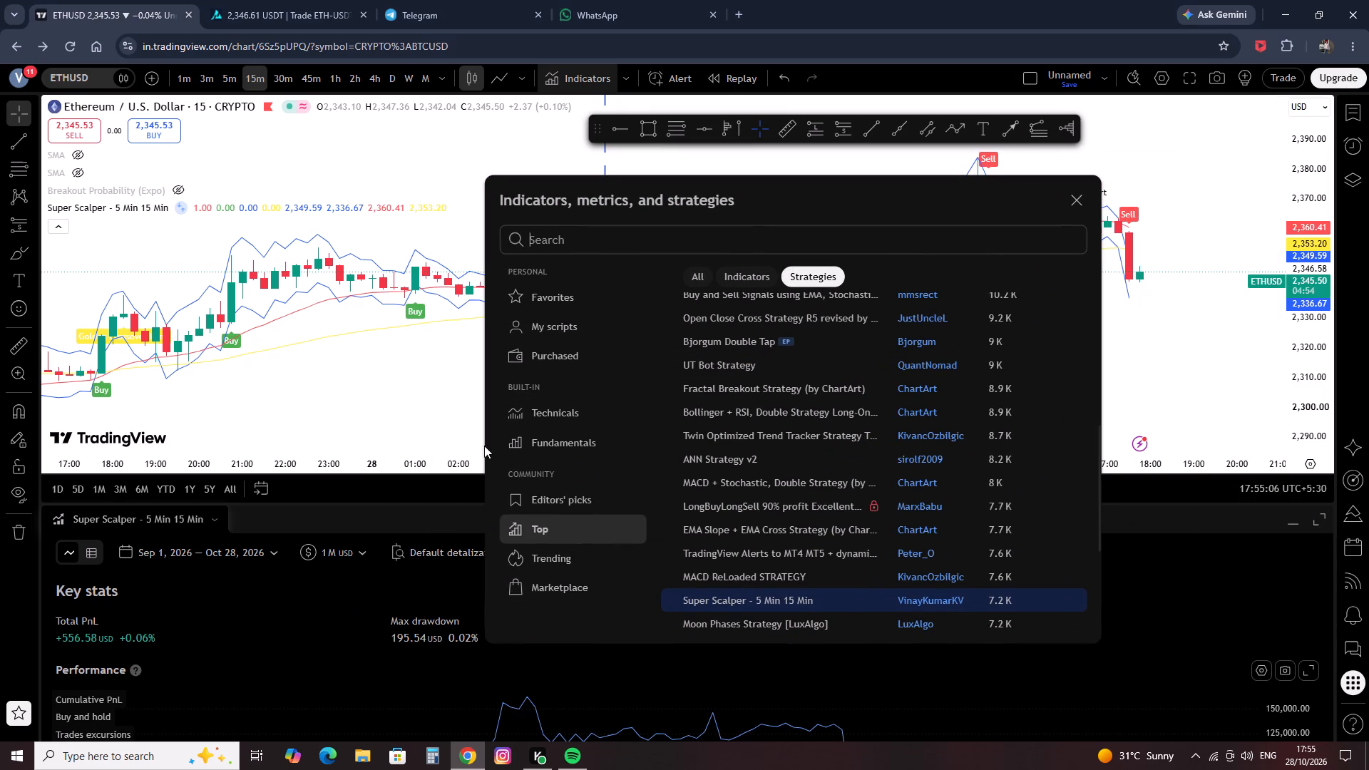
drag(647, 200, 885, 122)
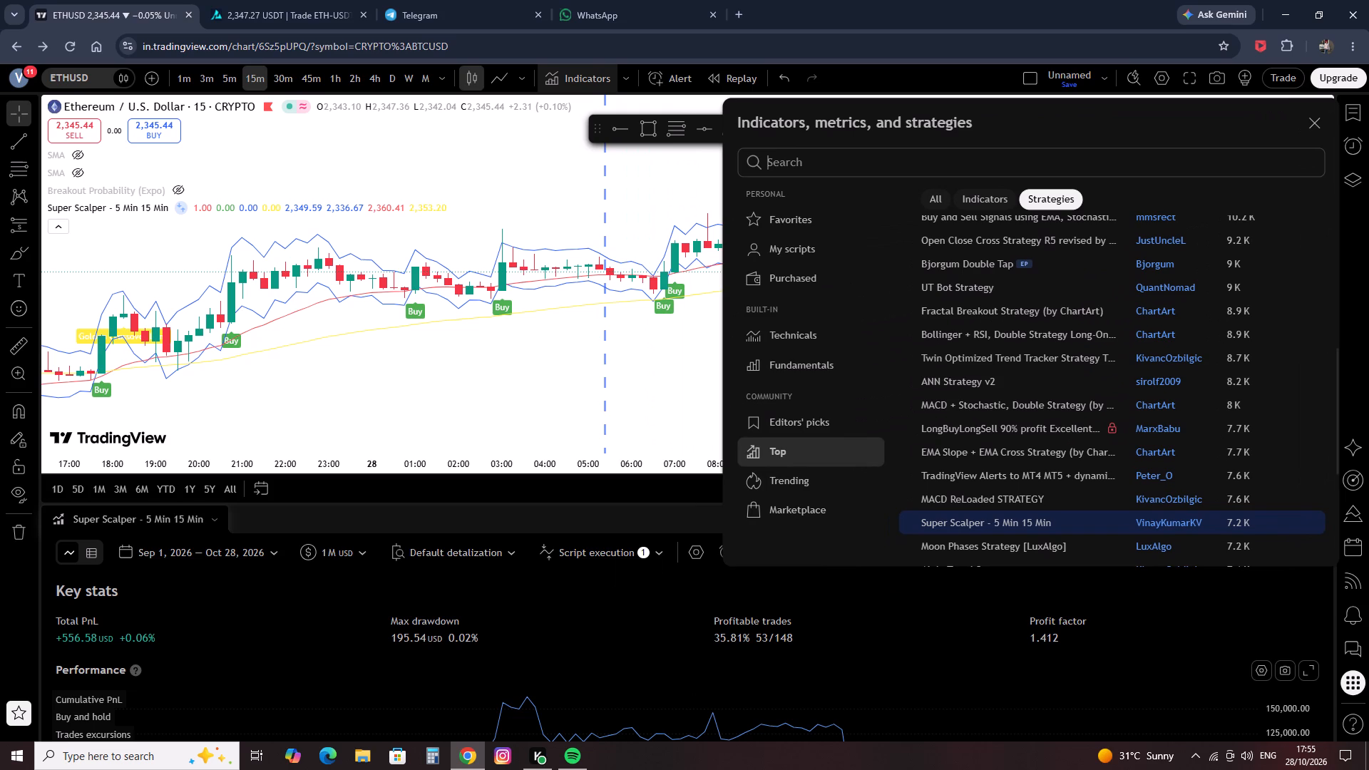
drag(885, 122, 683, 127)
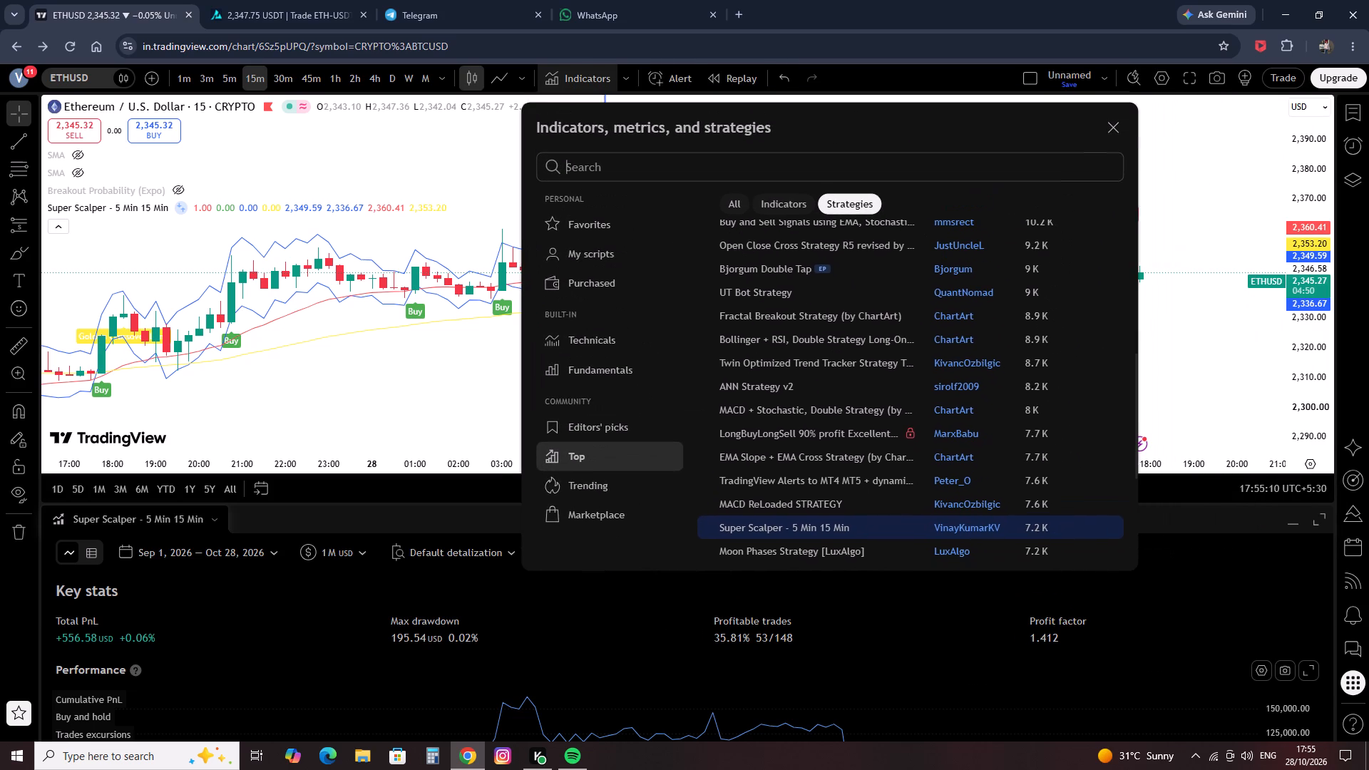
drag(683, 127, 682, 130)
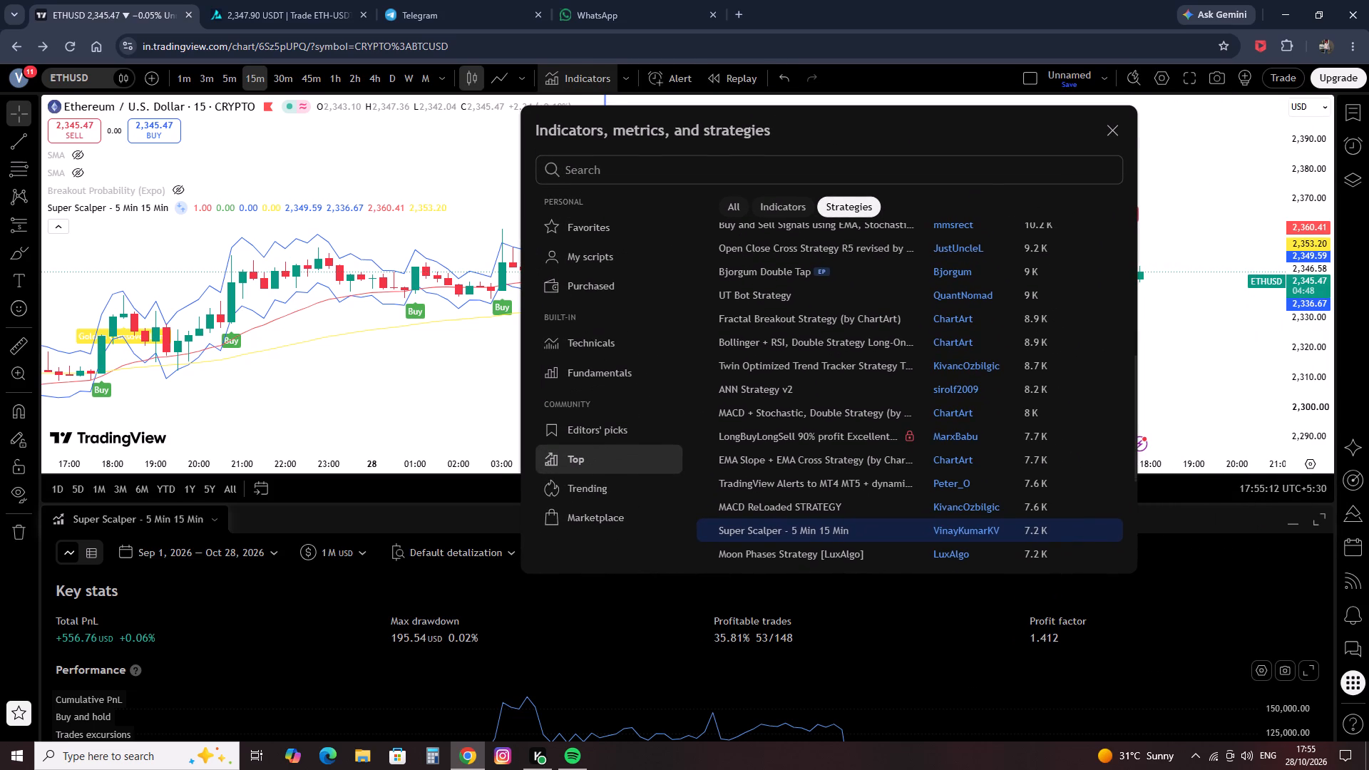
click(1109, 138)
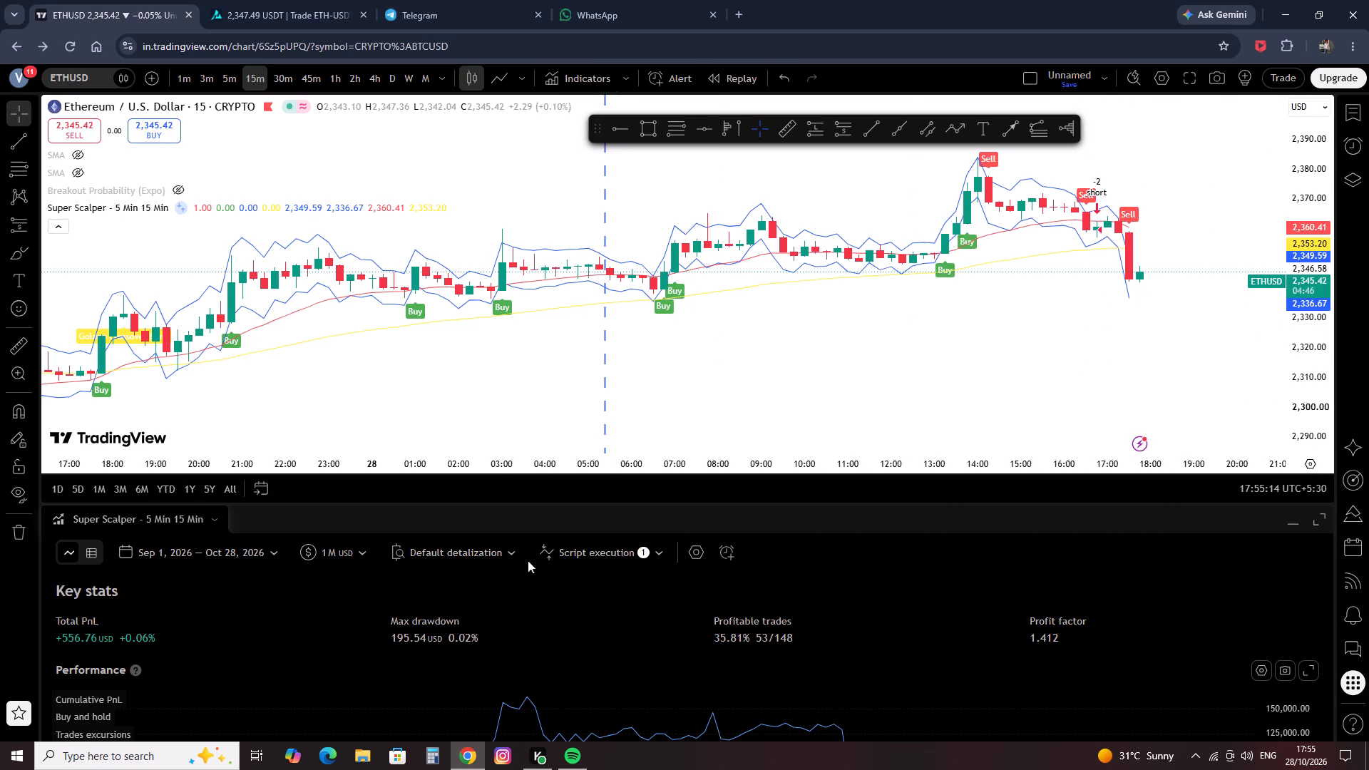
Review the Super Scalper strategy's input settings, keeping them as they are.
click(127, 214)
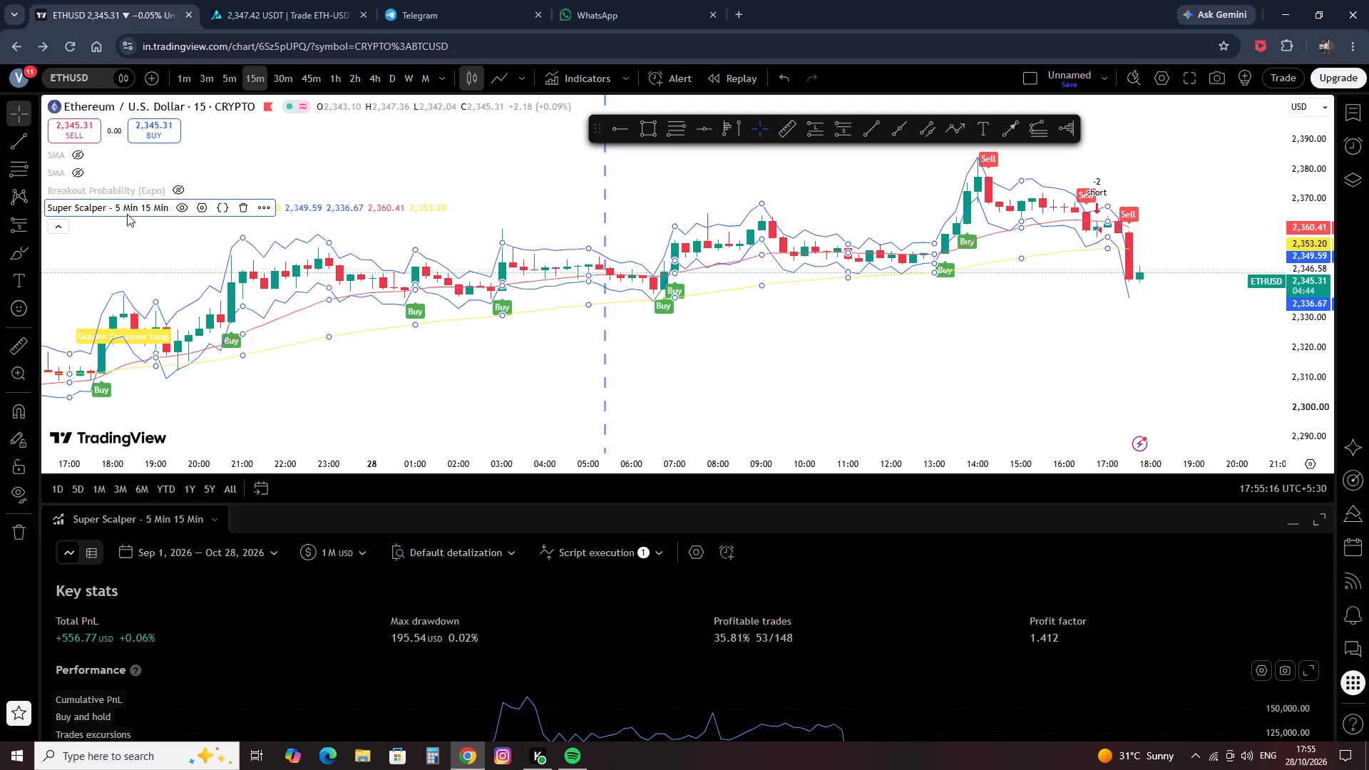
click(195, 204)
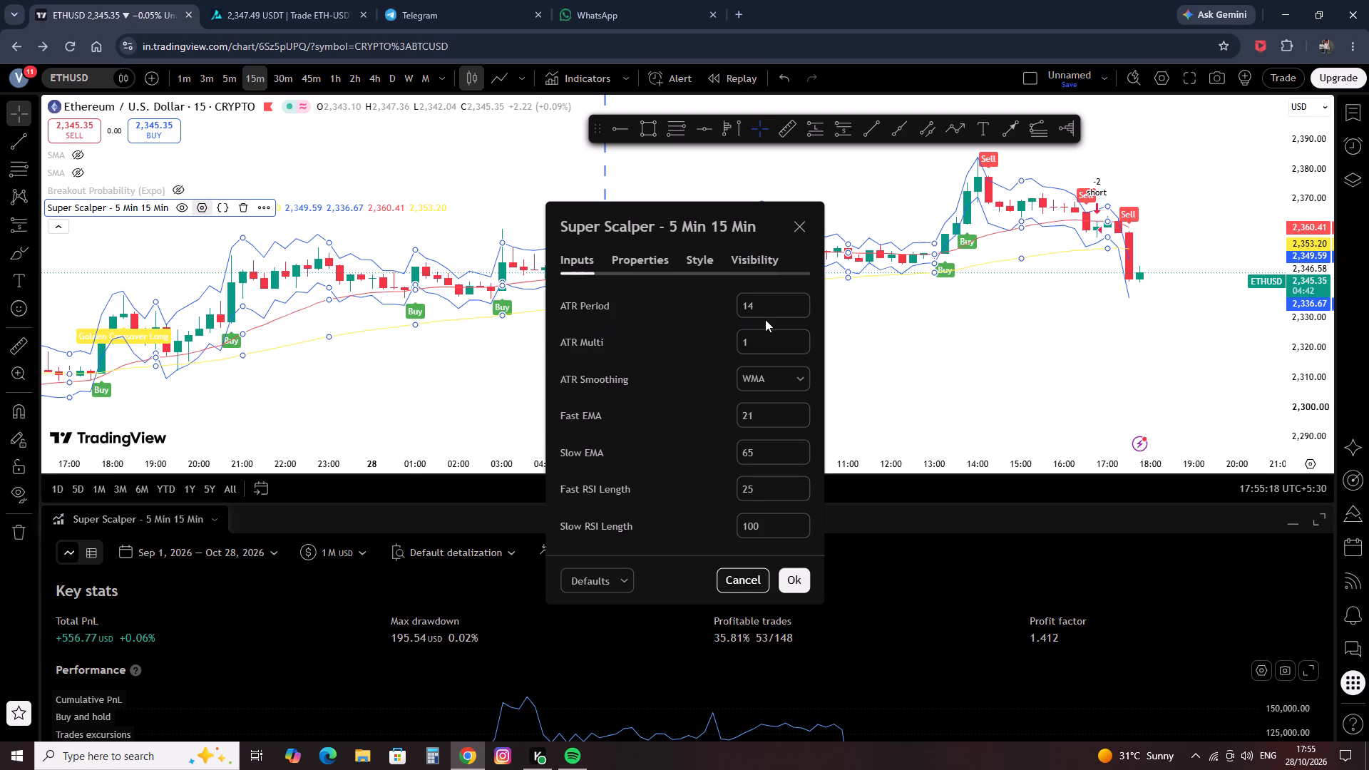
click(786, 579)
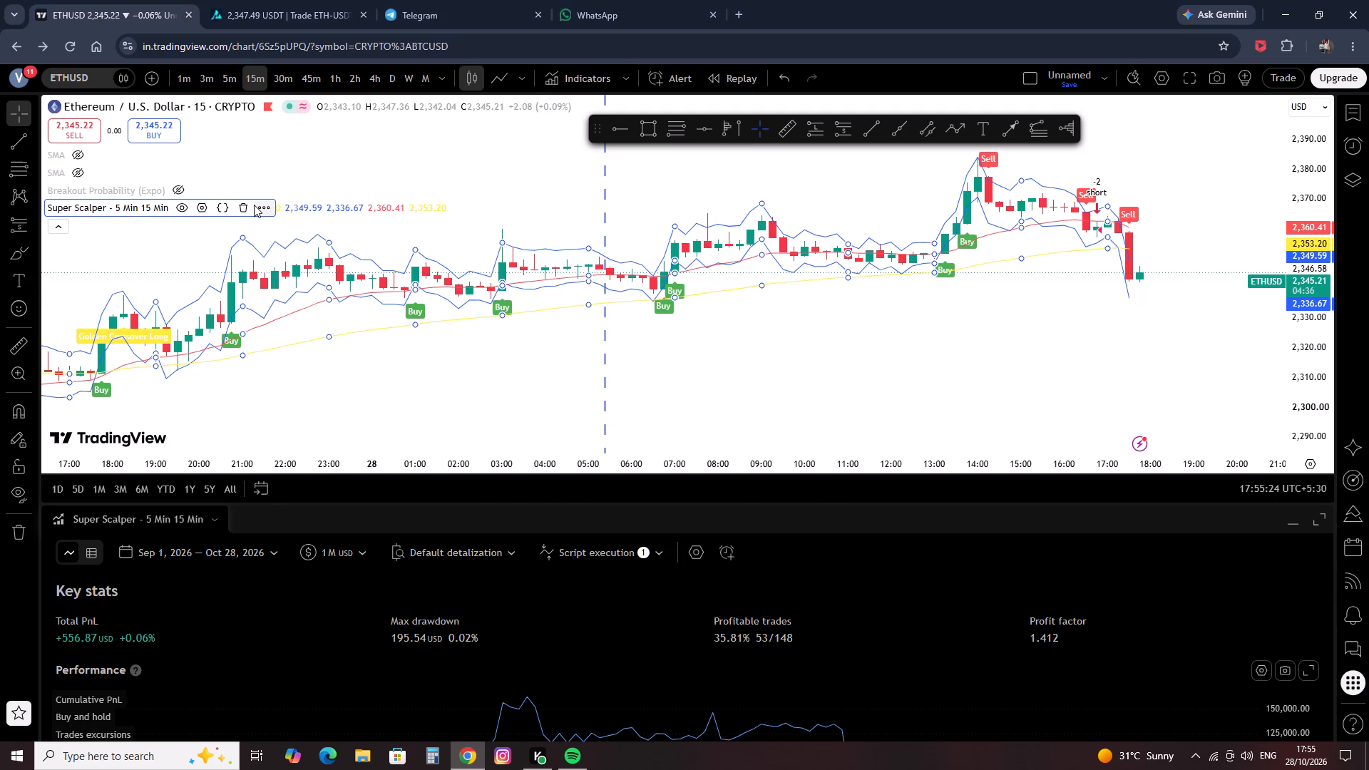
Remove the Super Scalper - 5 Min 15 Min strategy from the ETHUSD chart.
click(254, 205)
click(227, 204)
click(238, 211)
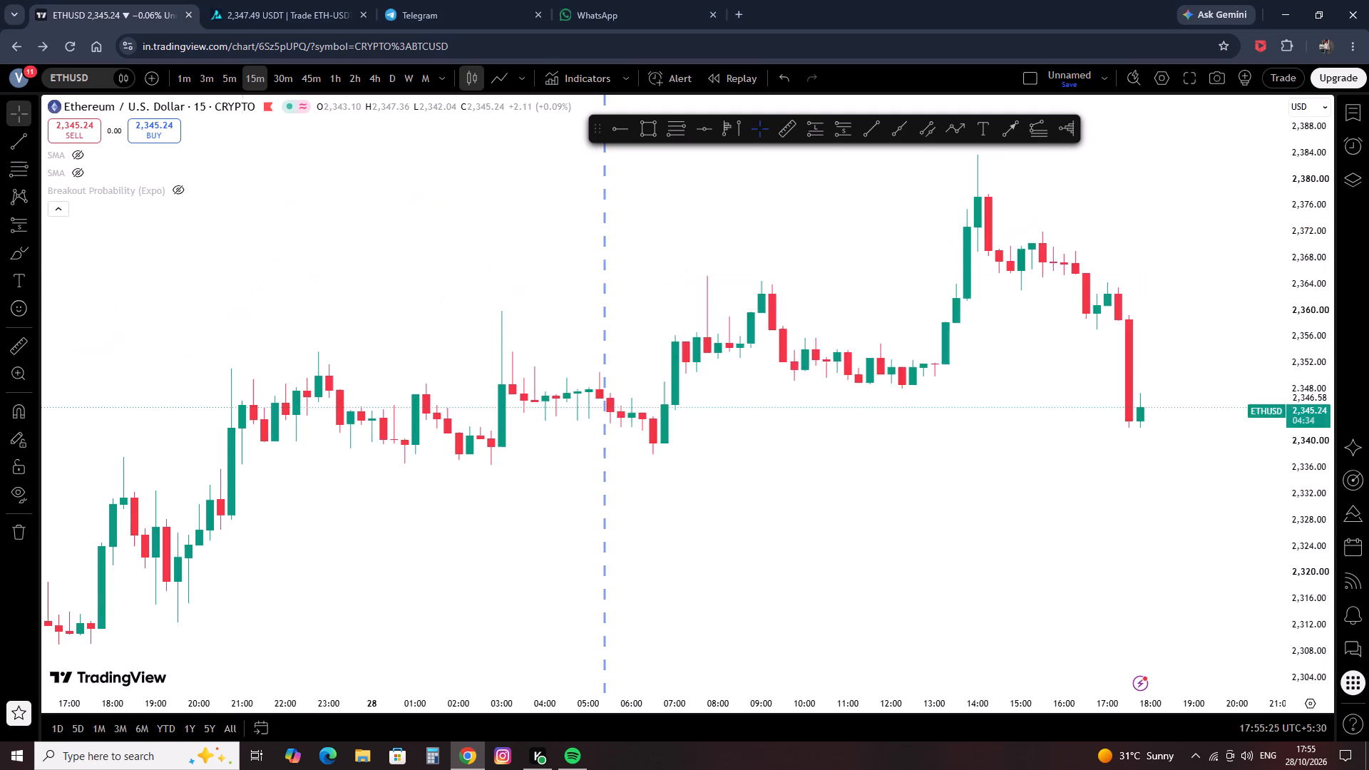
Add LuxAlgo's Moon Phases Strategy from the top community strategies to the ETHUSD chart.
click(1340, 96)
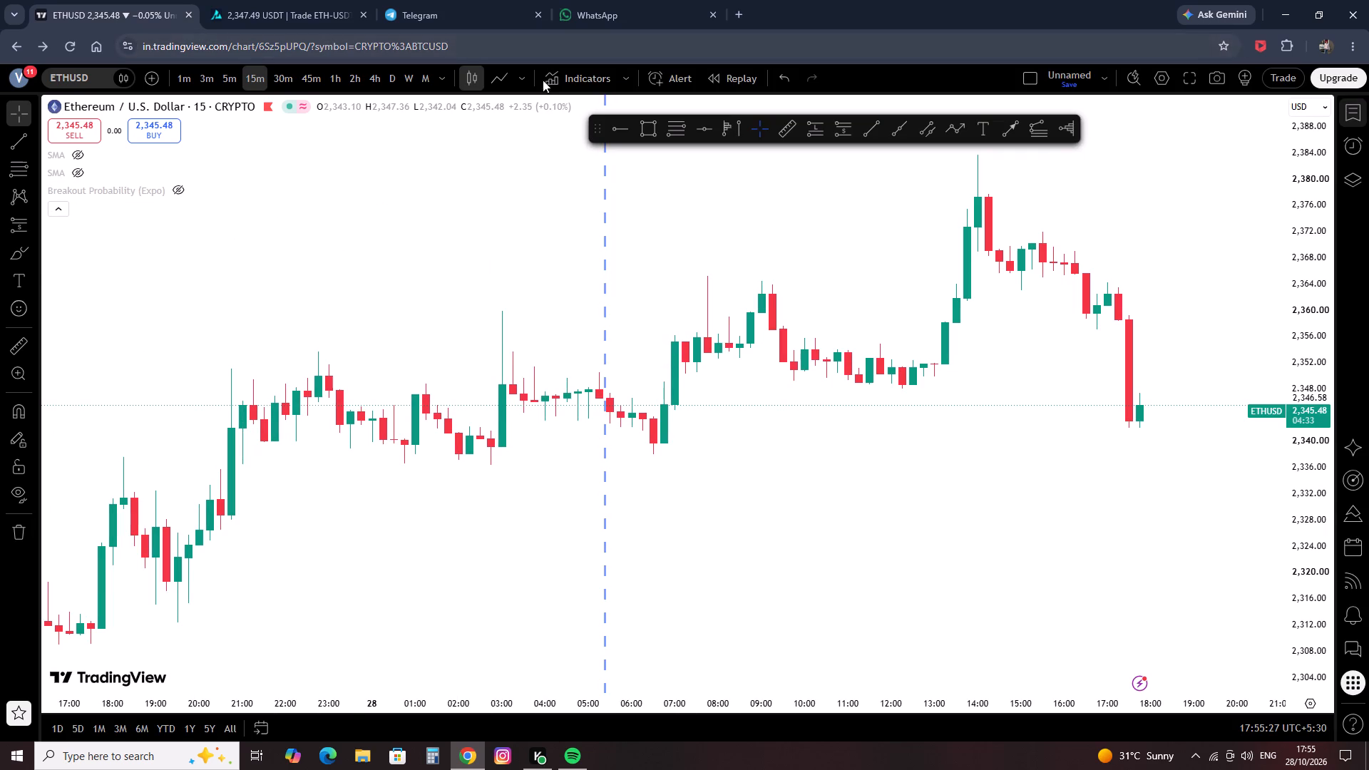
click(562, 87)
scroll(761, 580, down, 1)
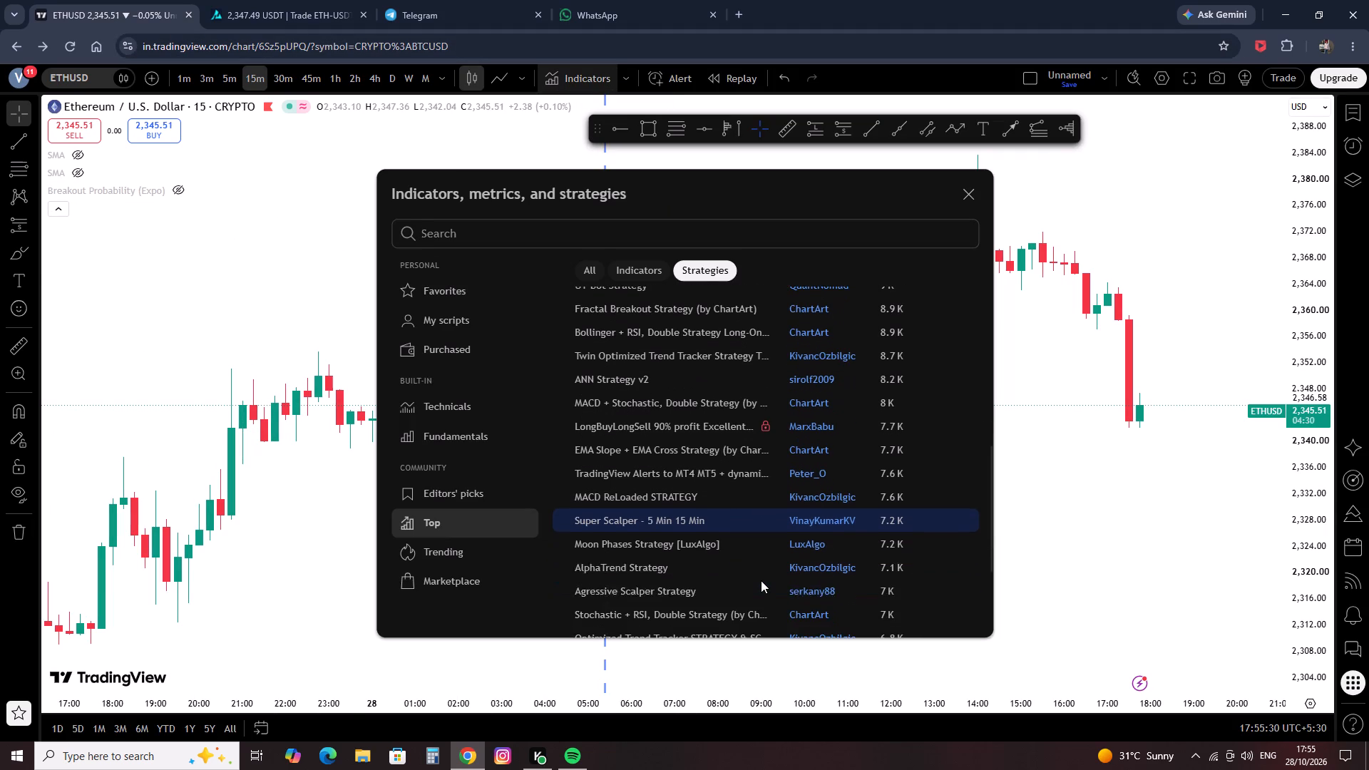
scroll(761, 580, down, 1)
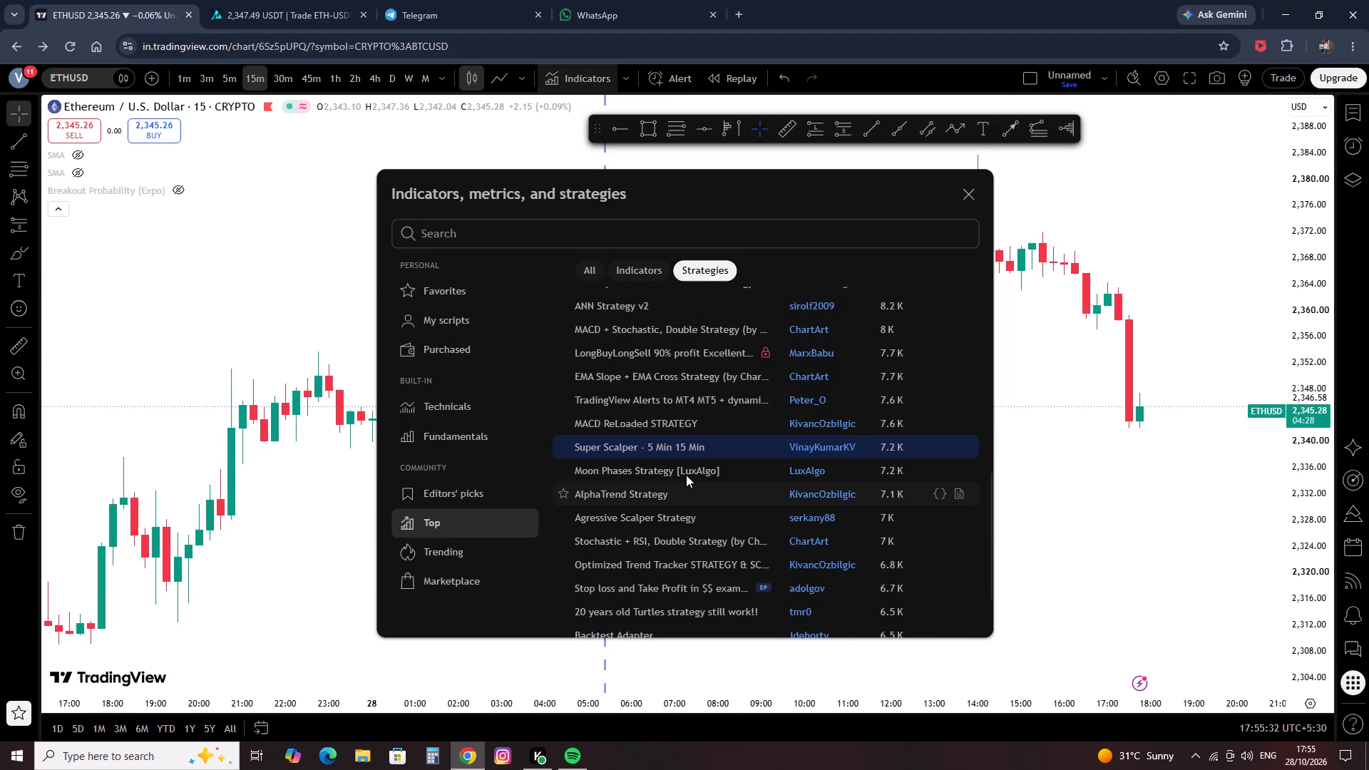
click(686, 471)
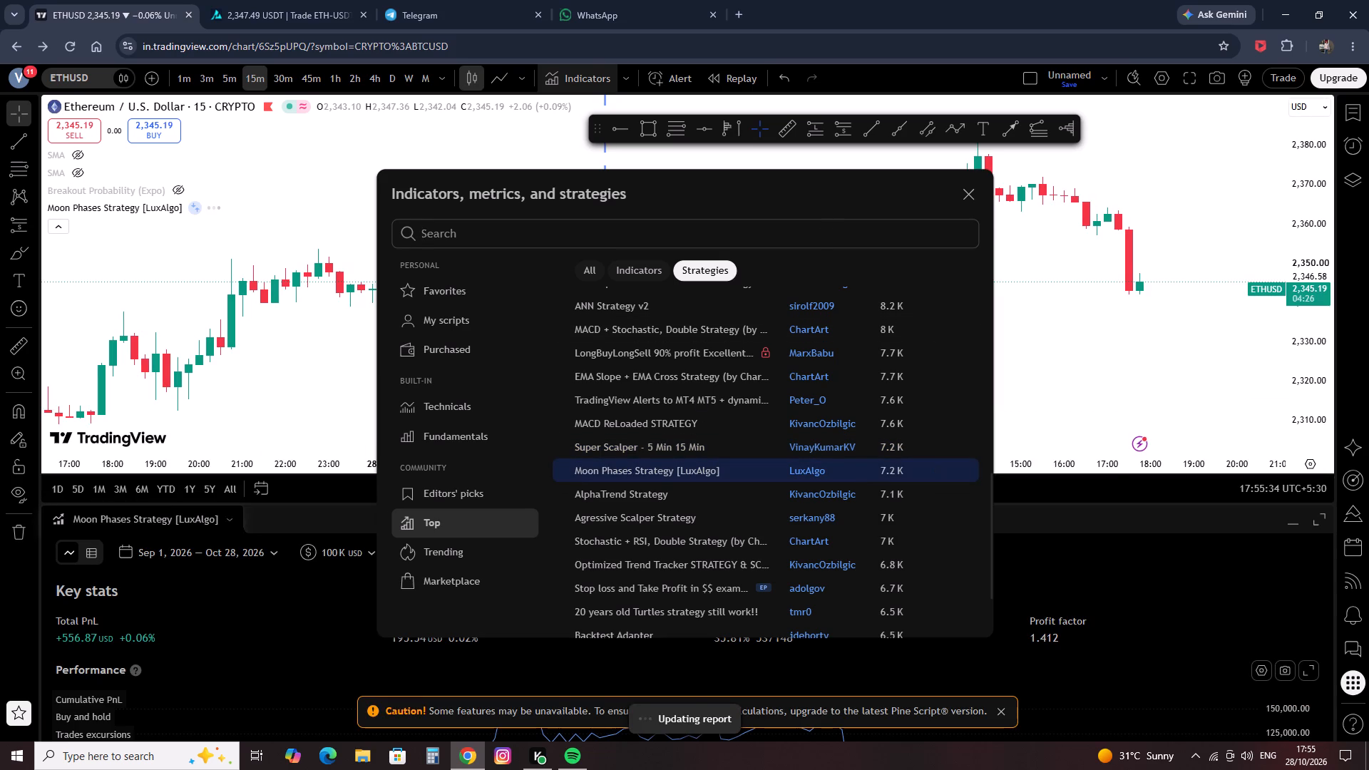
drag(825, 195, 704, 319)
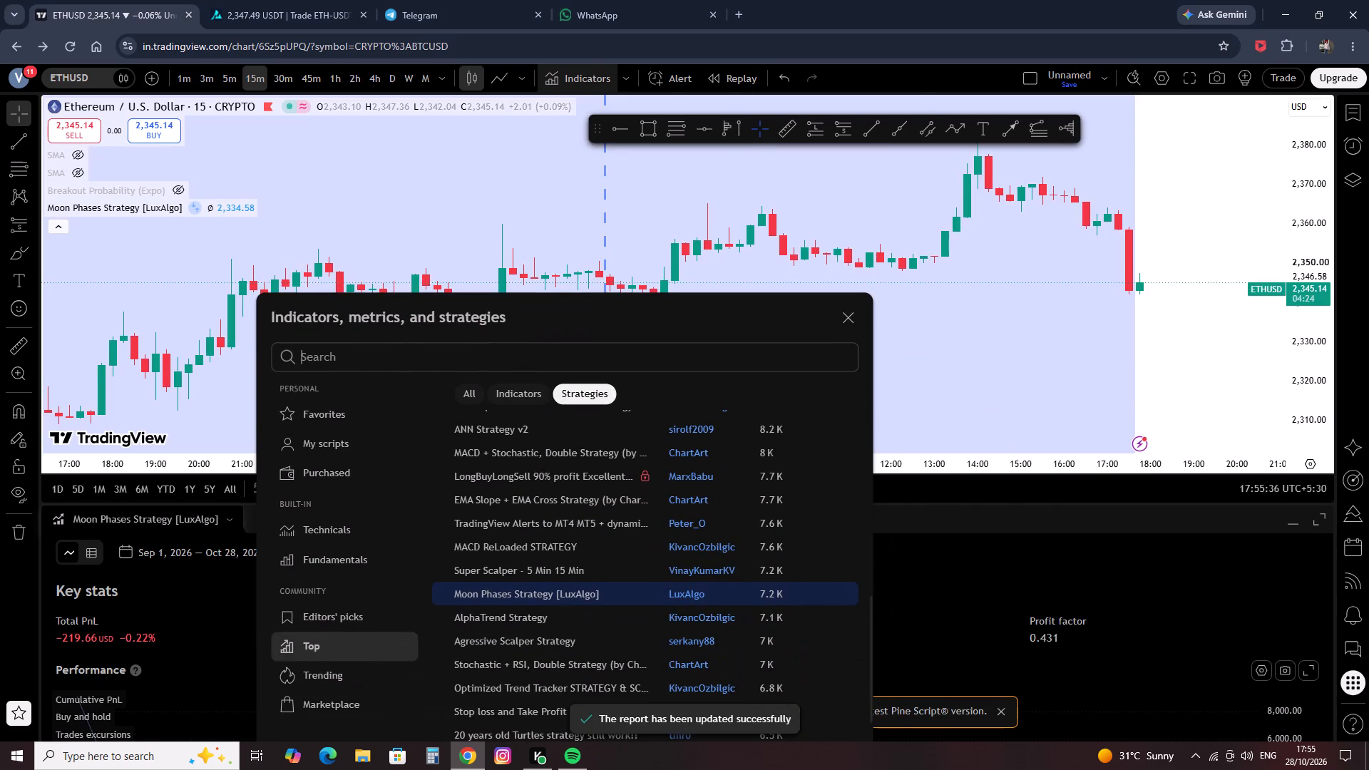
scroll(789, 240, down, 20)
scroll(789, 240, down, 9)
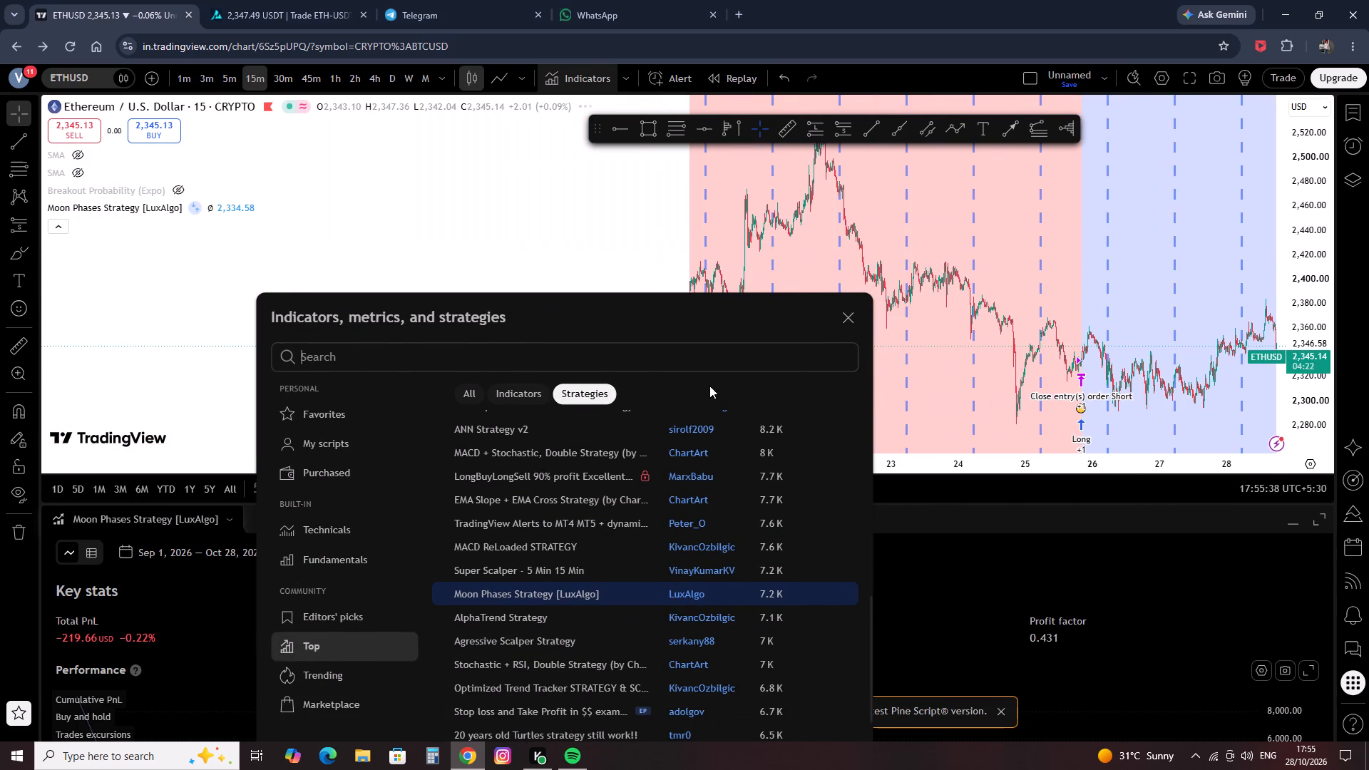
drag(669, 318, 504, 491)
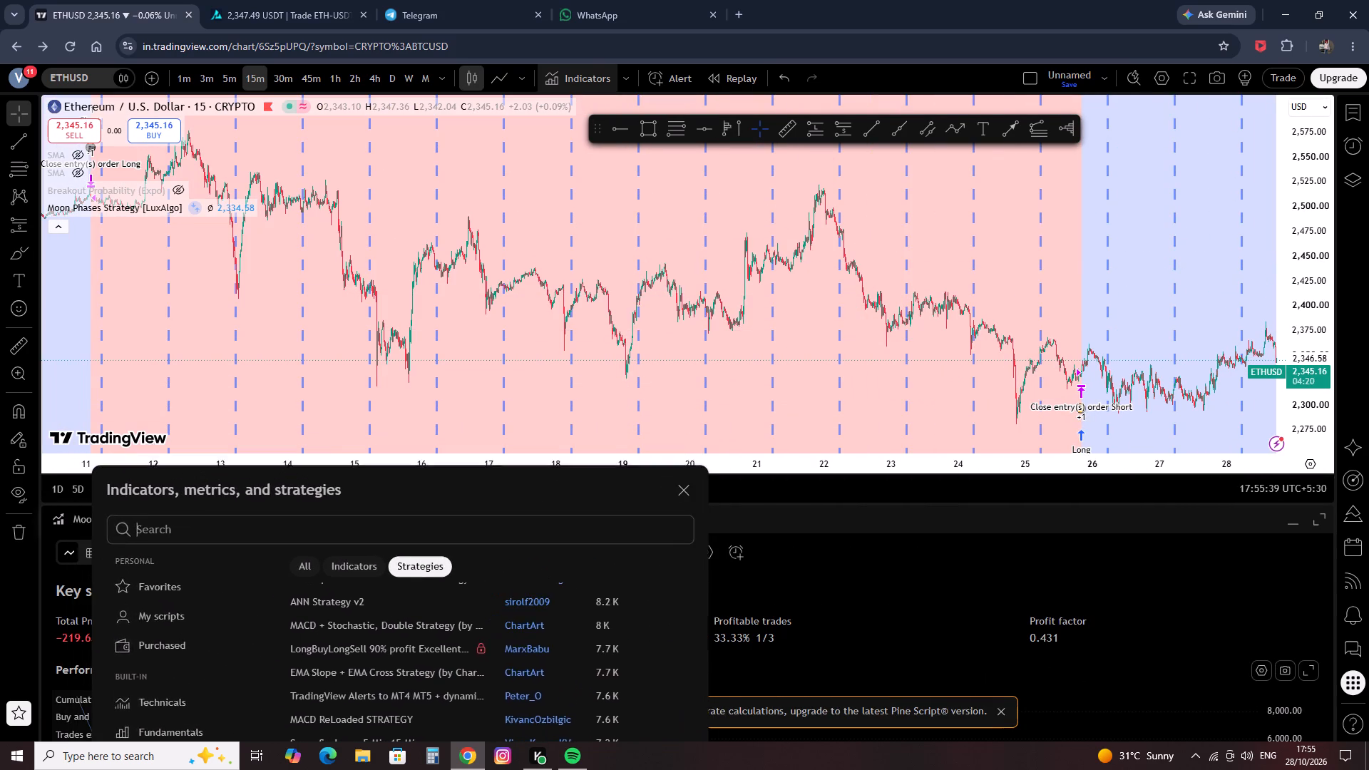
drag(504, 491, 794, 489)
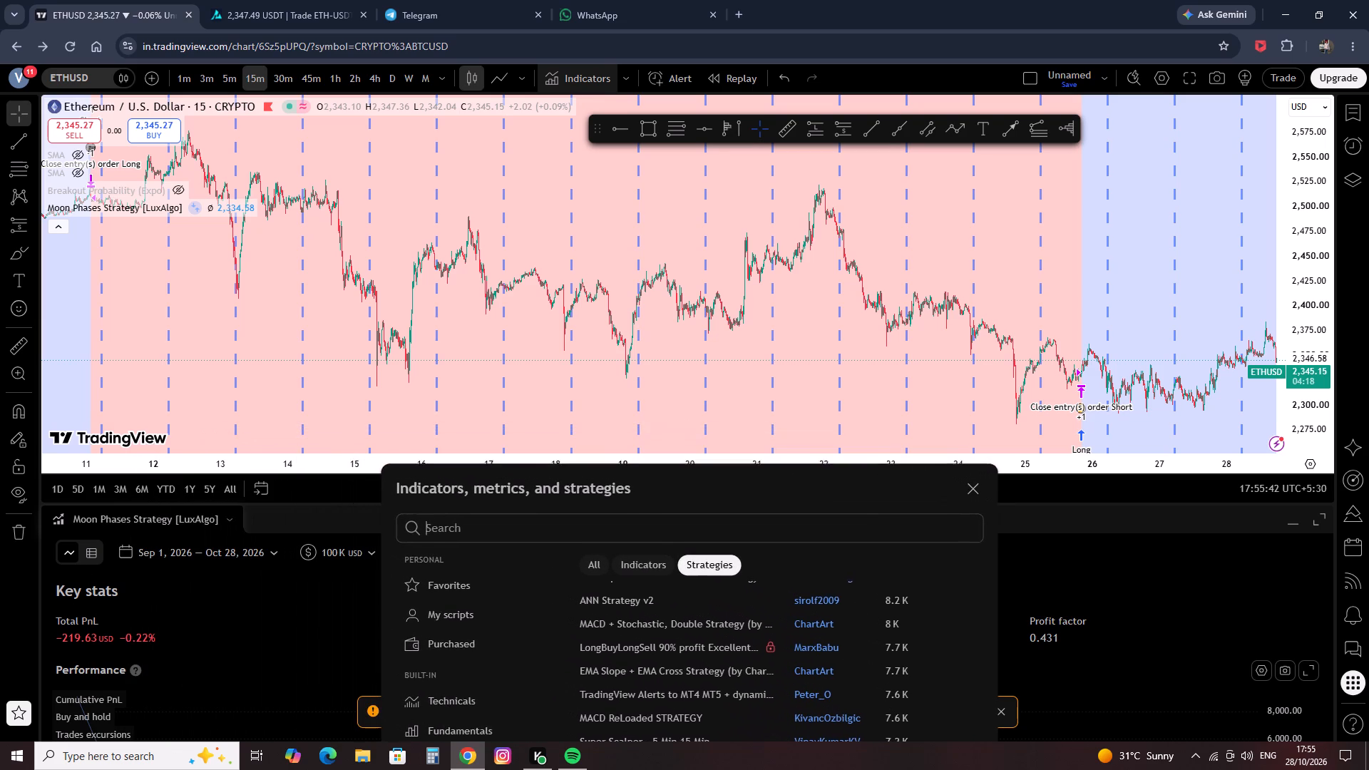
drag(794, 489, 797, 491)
Examine the Moon Phases Strategy's long and short signals on the ETHUSD chart across September and October.
scroll(707, 344, down, 4)
drag(694, 315, 630, 331)
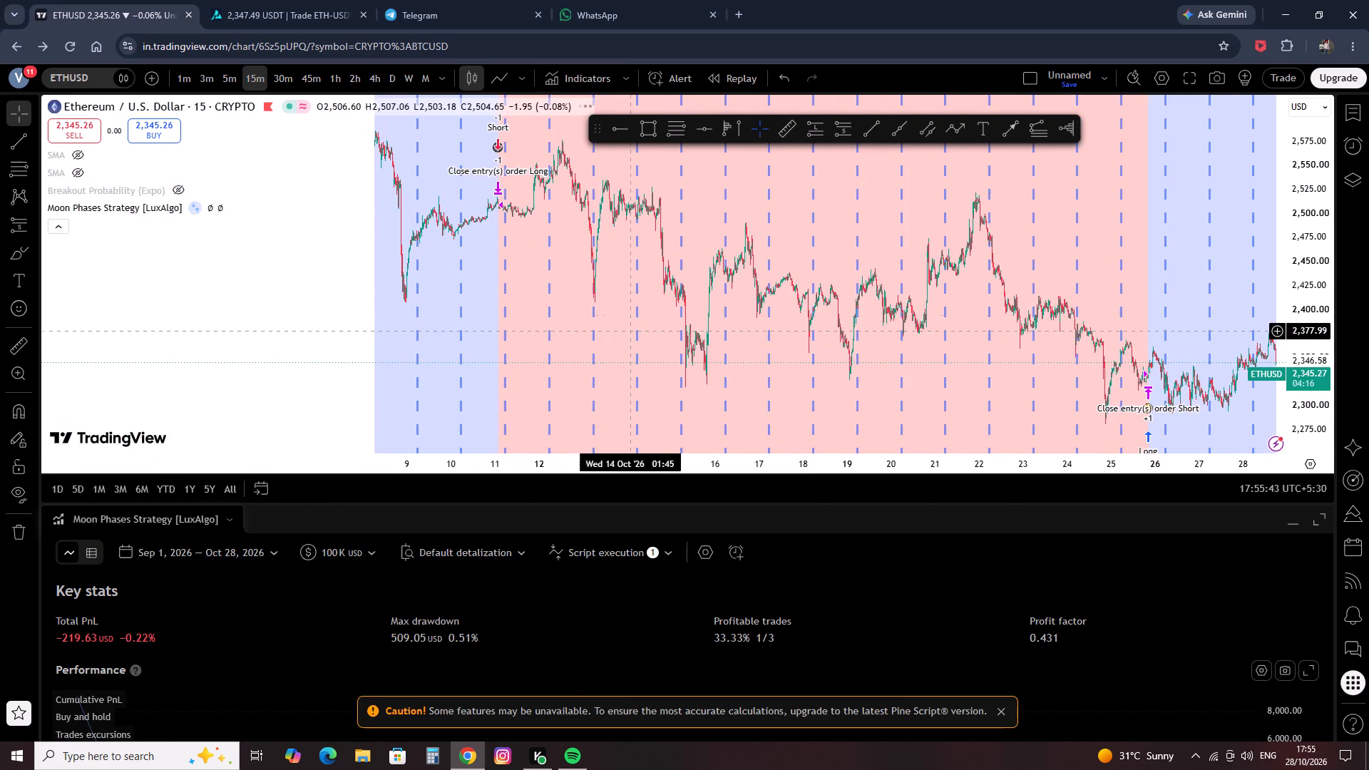
drag(630, 331, 598, 335)
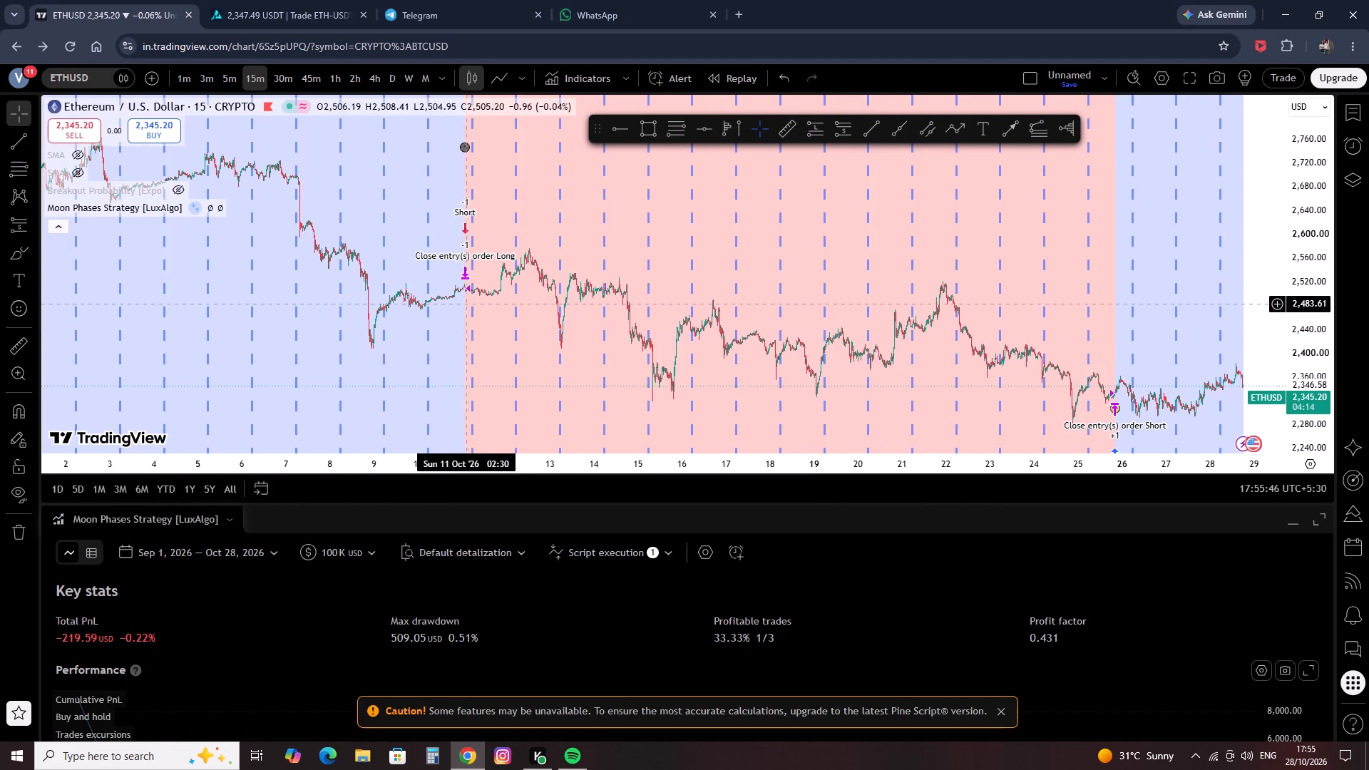
drag(434, 299, 704, 349)
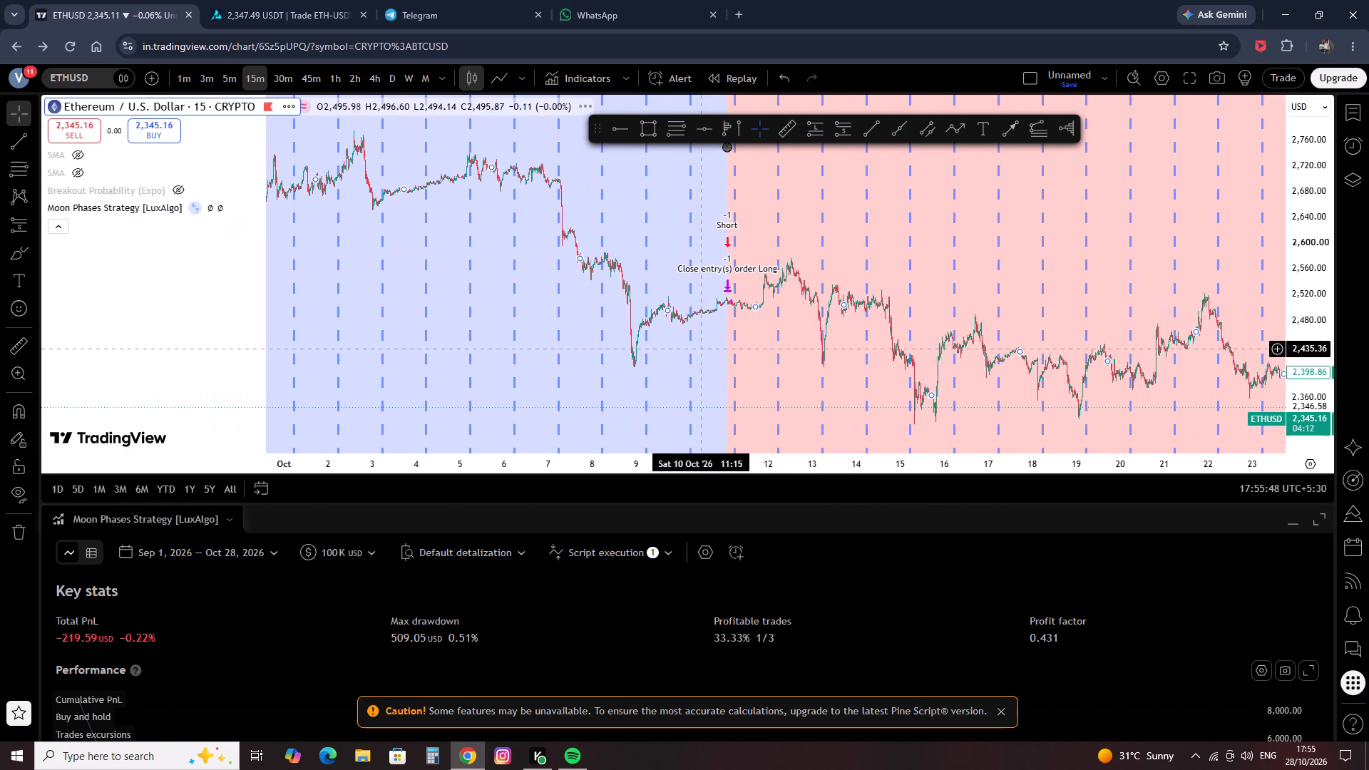
drag(540, 314, 878, 310)
click(748, 299)
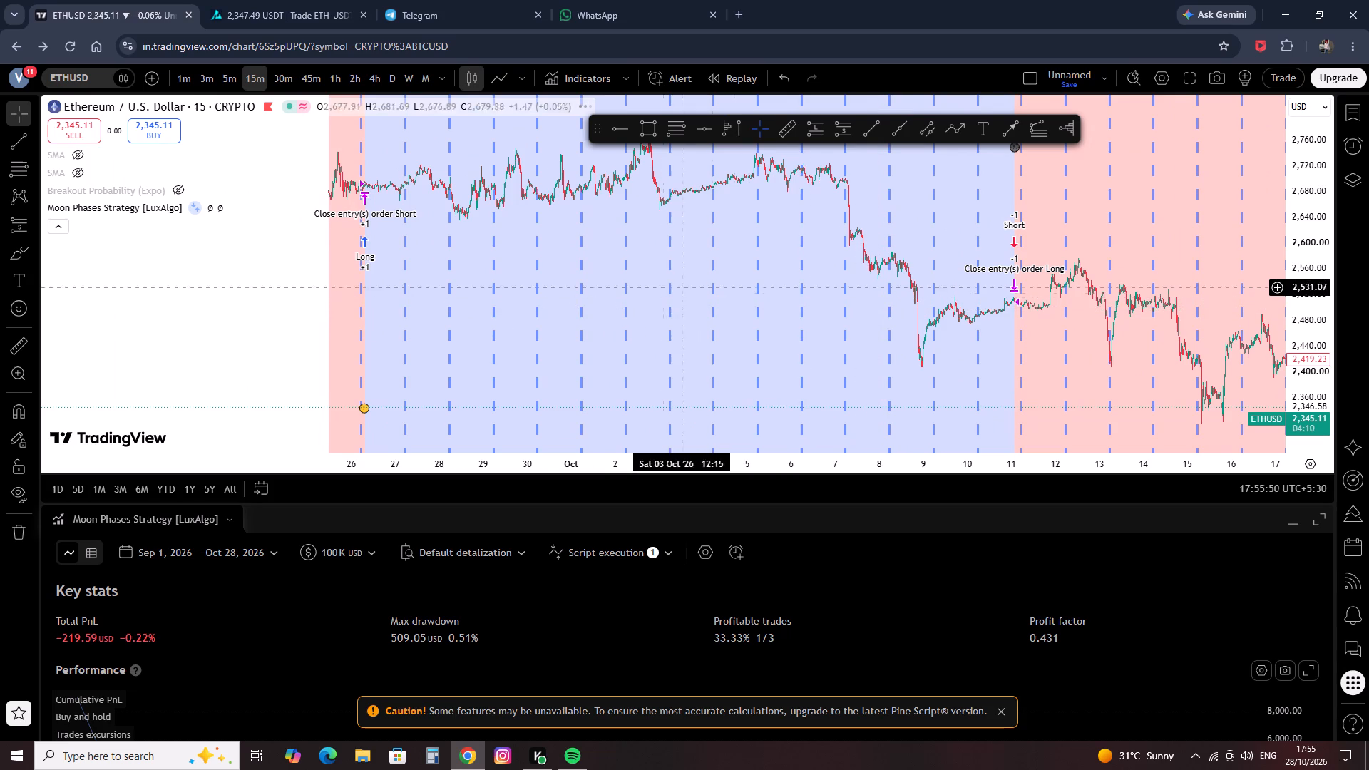
drag(733, 248, 748, 252)
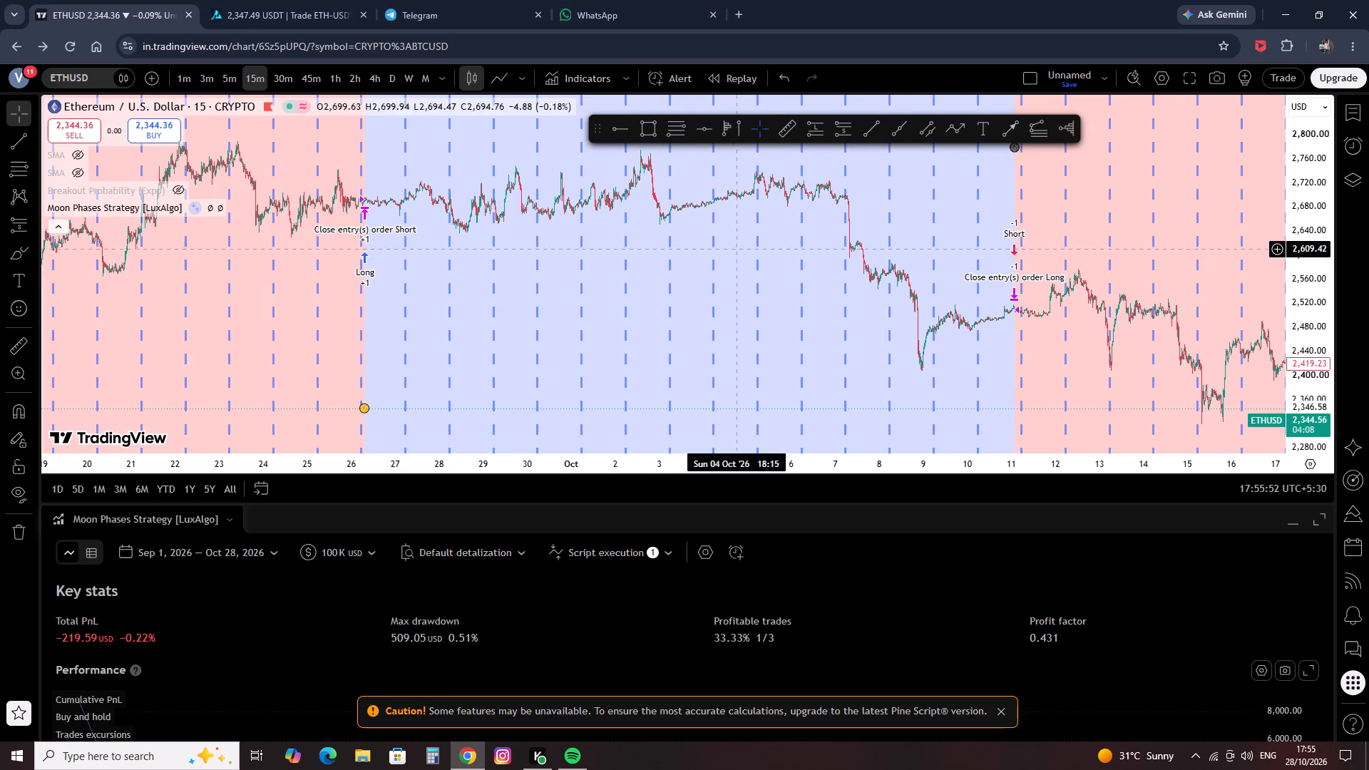
drag(748, 252, 1189, 354)
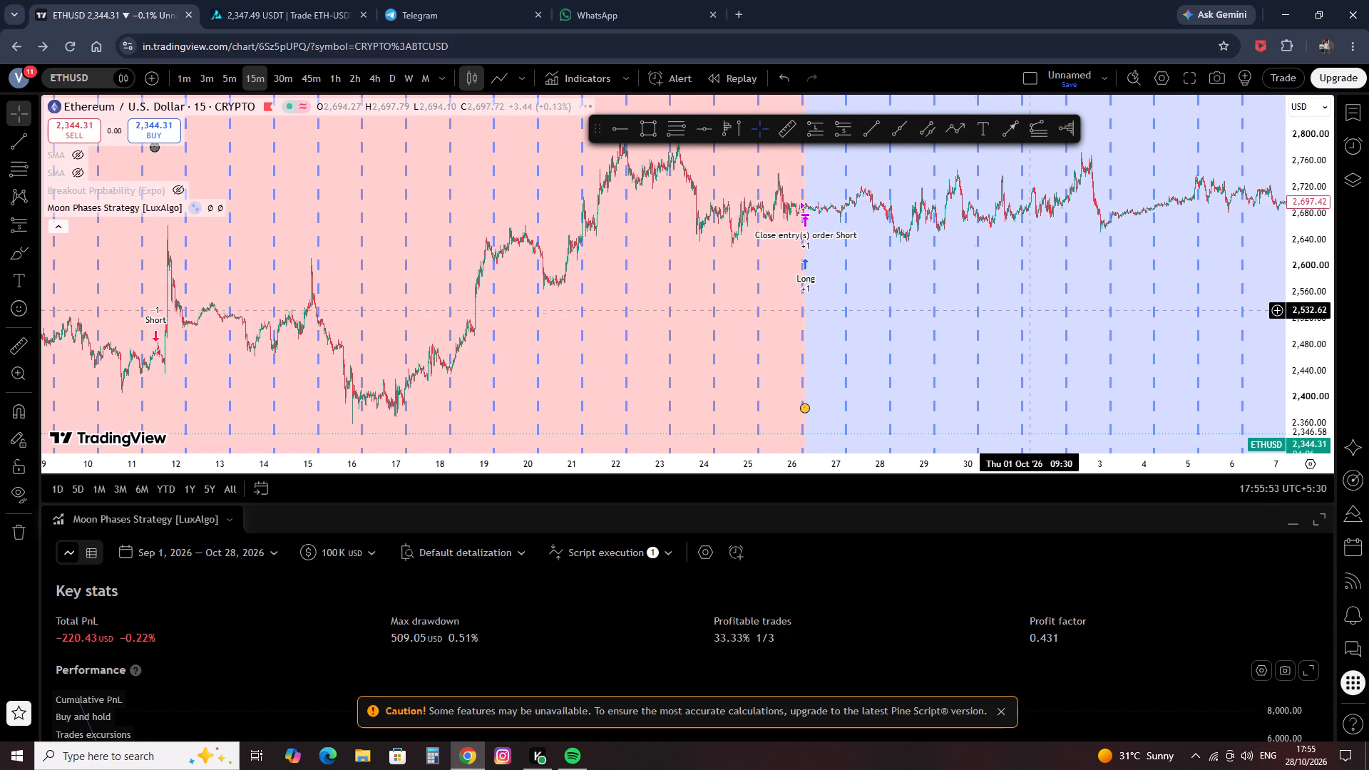
drag(697, 339, 918, 332)
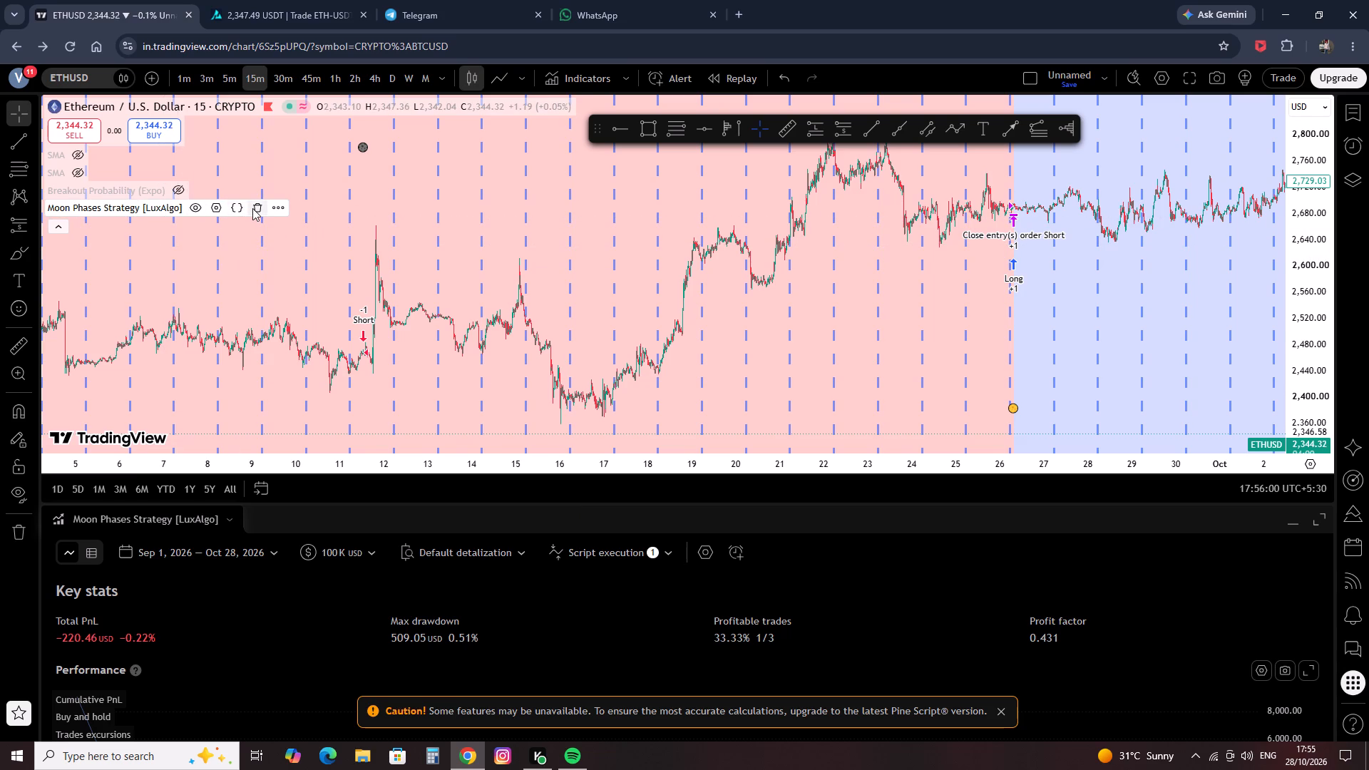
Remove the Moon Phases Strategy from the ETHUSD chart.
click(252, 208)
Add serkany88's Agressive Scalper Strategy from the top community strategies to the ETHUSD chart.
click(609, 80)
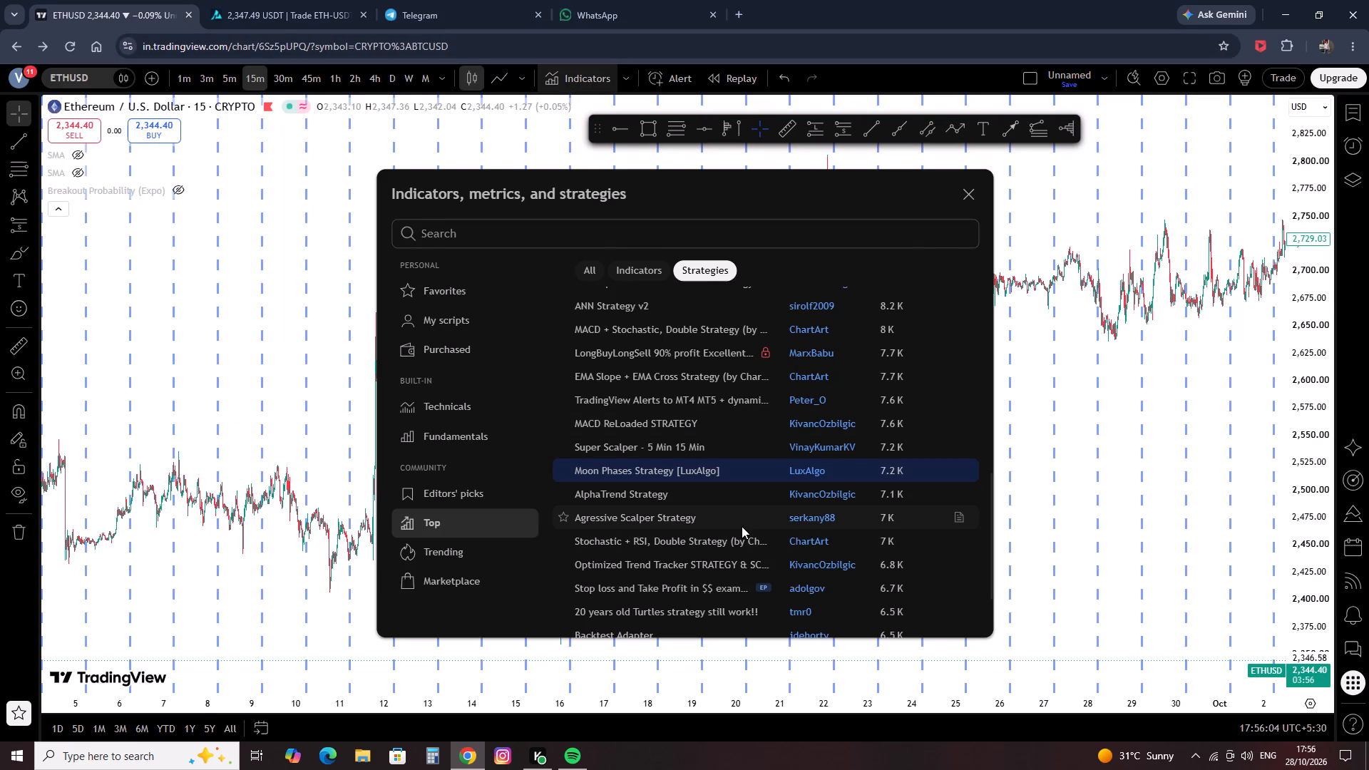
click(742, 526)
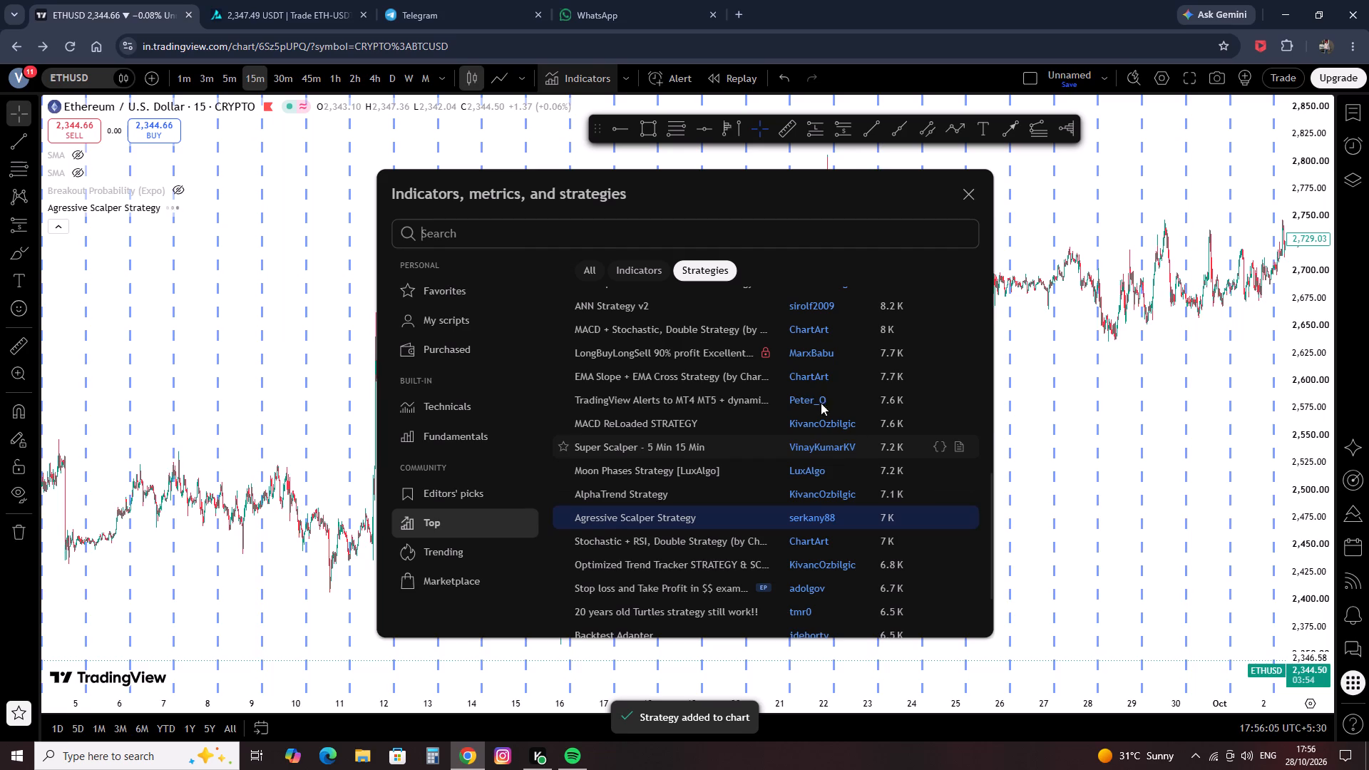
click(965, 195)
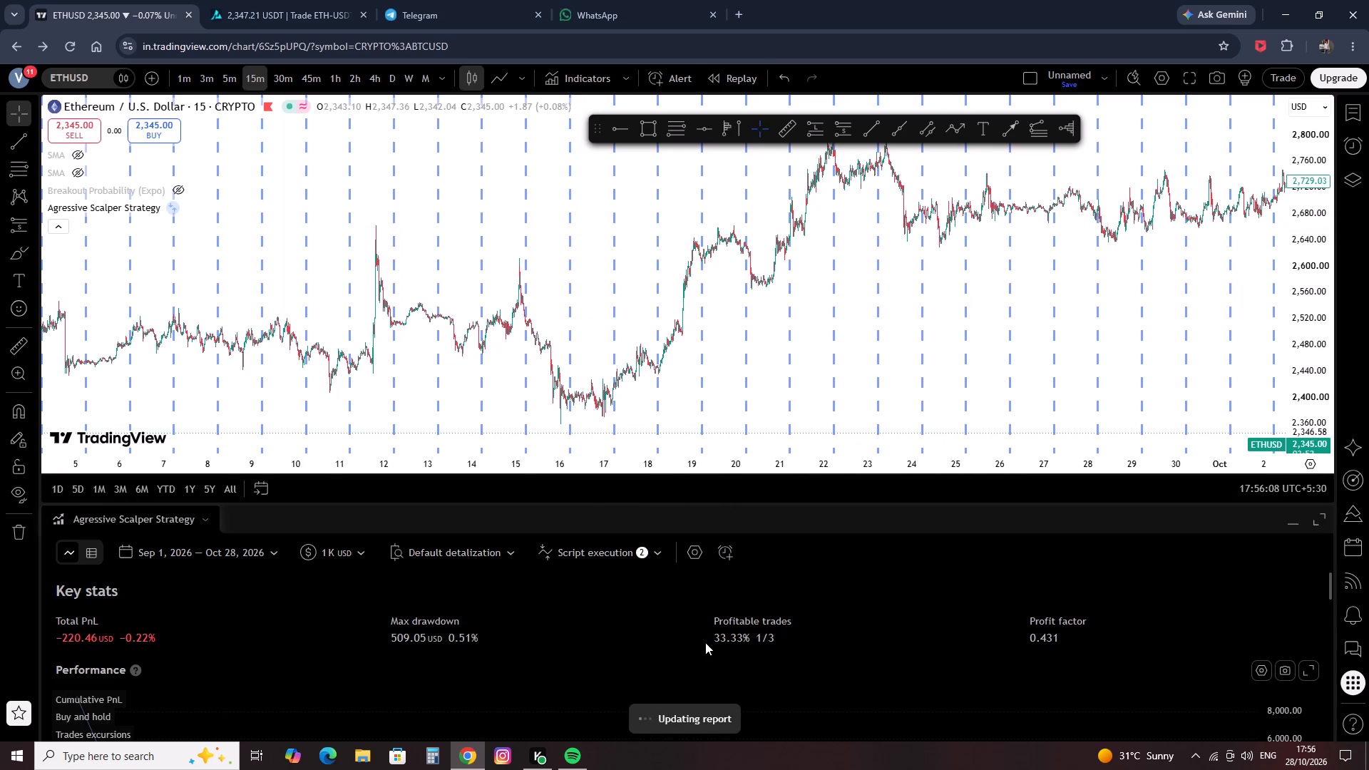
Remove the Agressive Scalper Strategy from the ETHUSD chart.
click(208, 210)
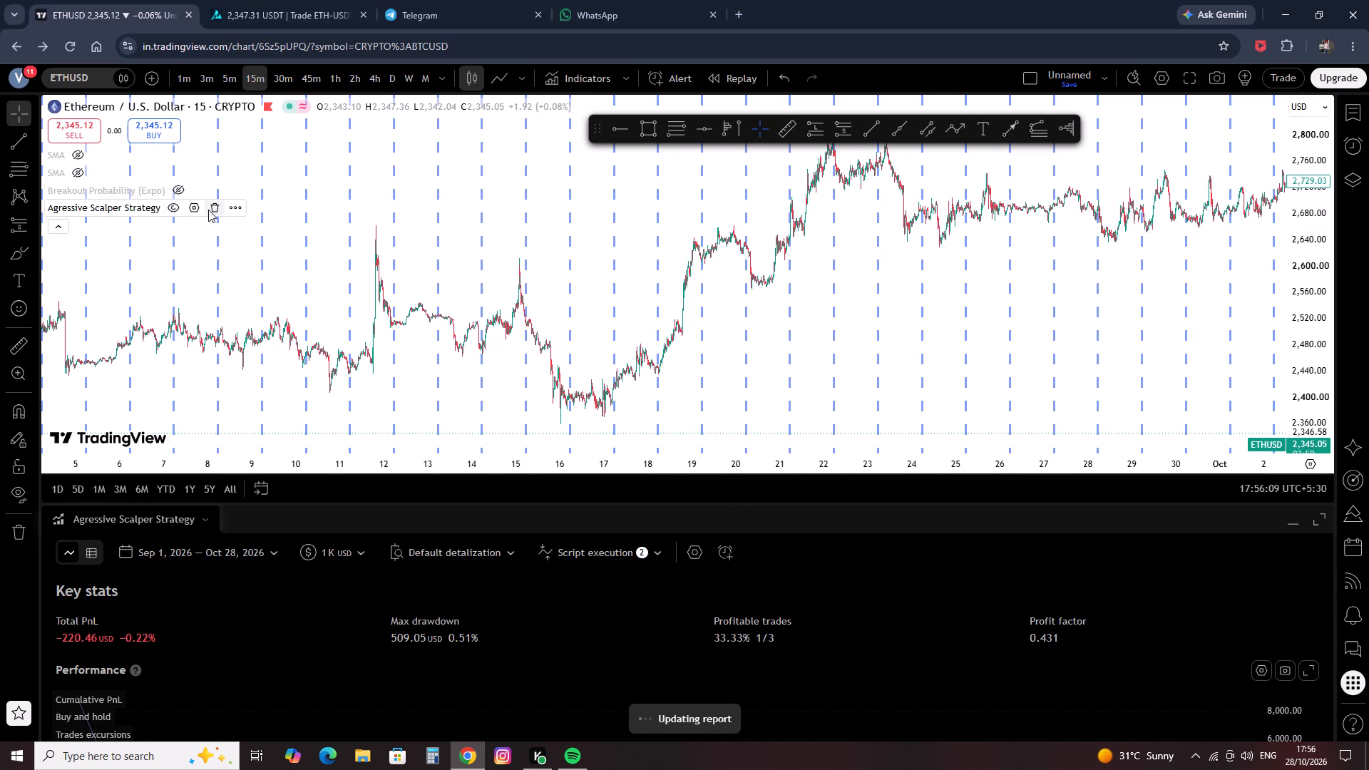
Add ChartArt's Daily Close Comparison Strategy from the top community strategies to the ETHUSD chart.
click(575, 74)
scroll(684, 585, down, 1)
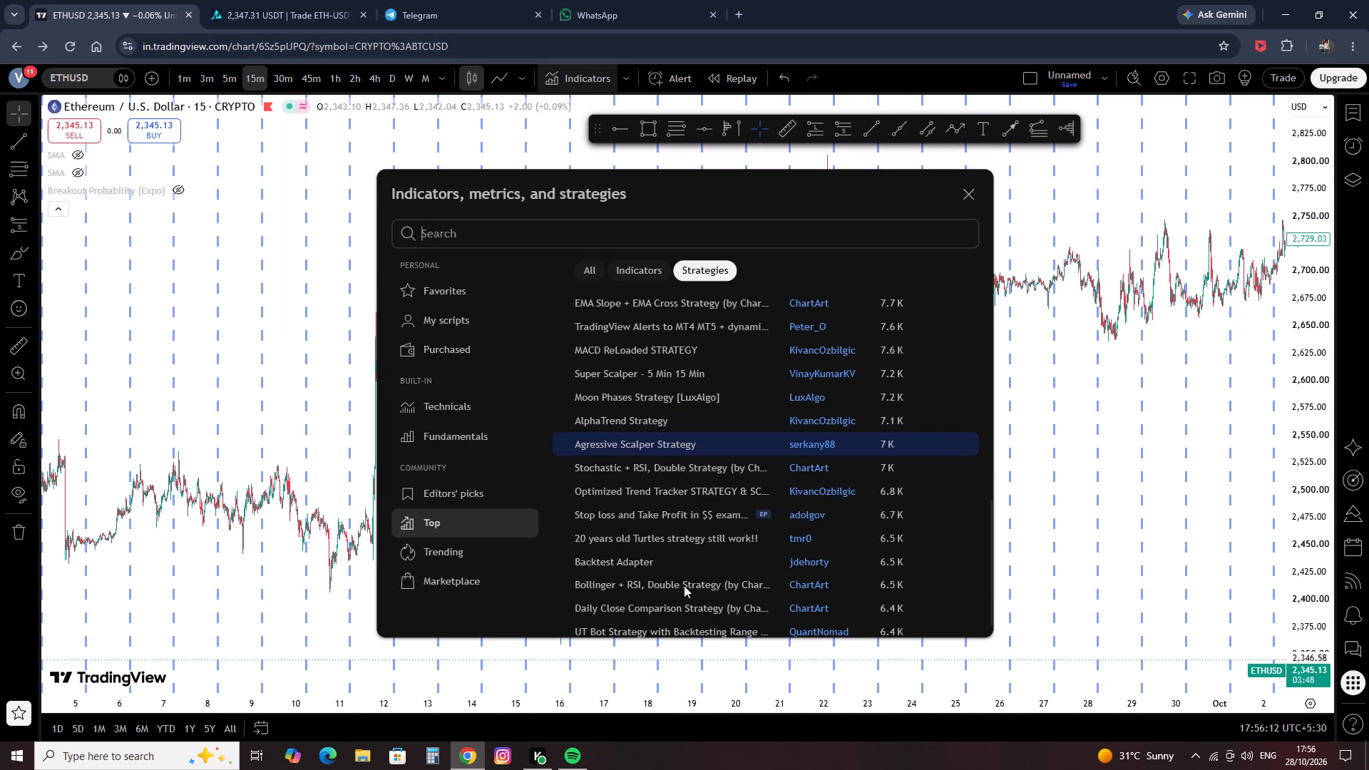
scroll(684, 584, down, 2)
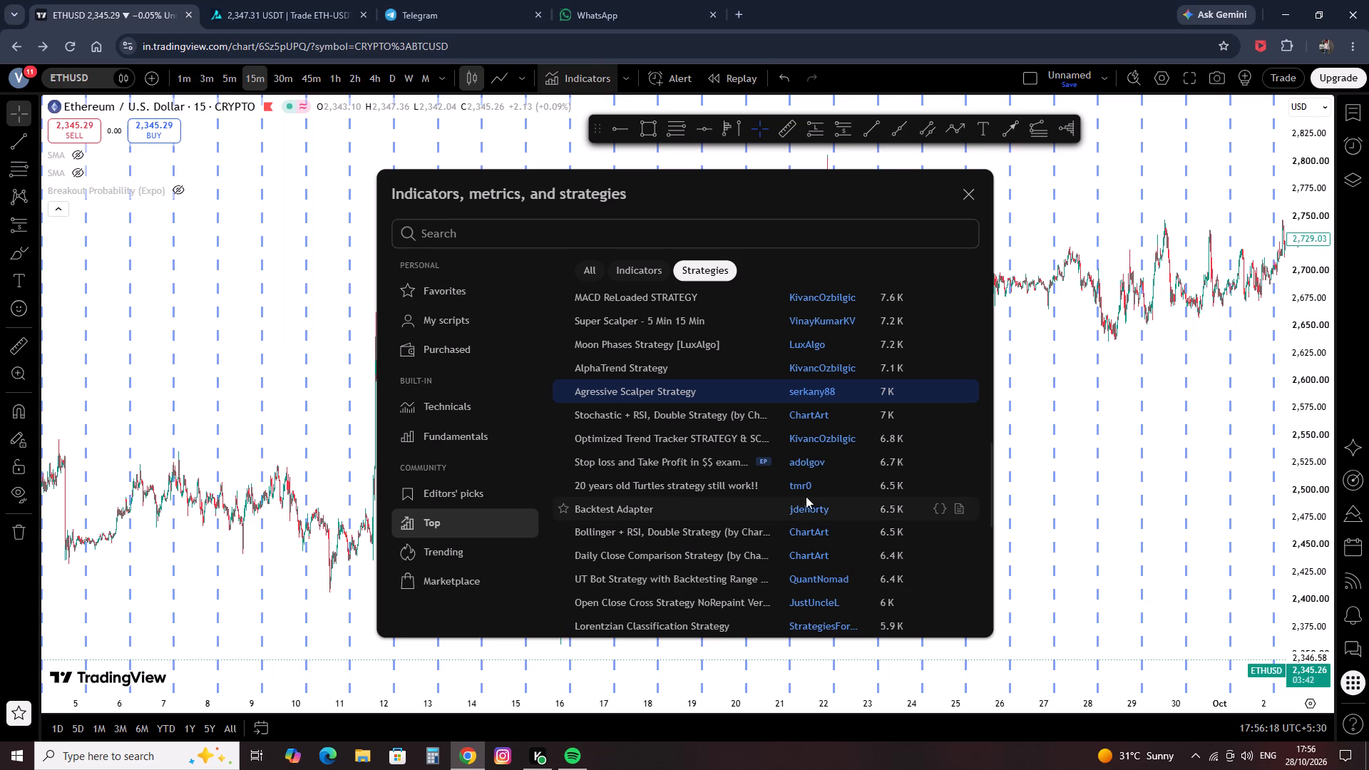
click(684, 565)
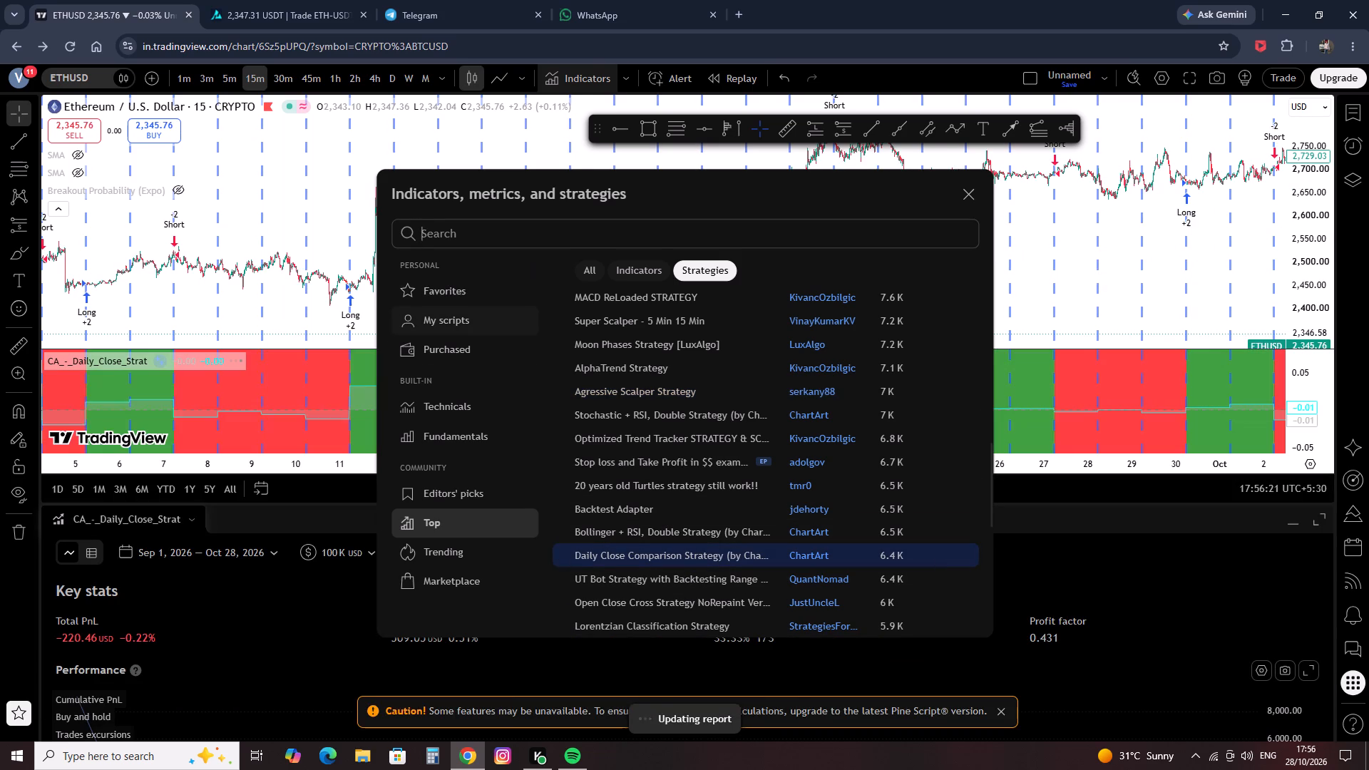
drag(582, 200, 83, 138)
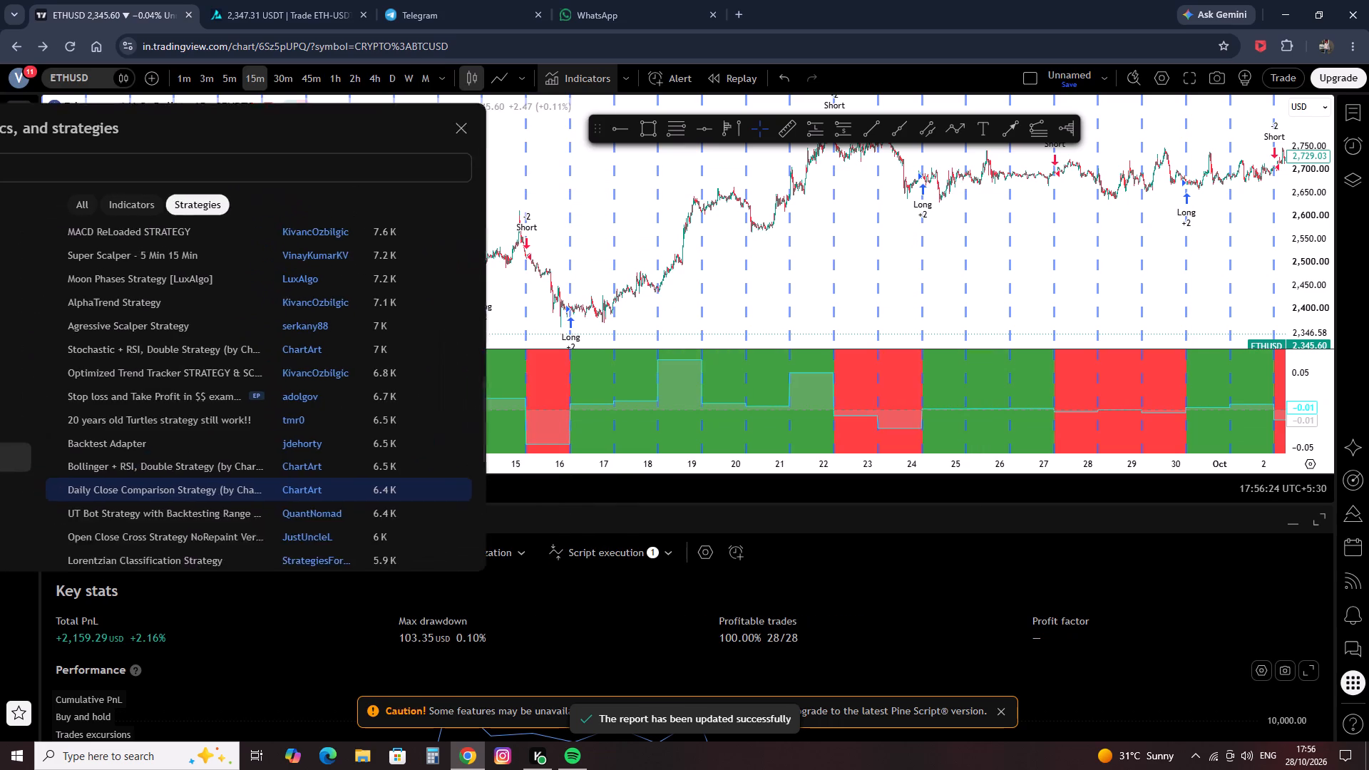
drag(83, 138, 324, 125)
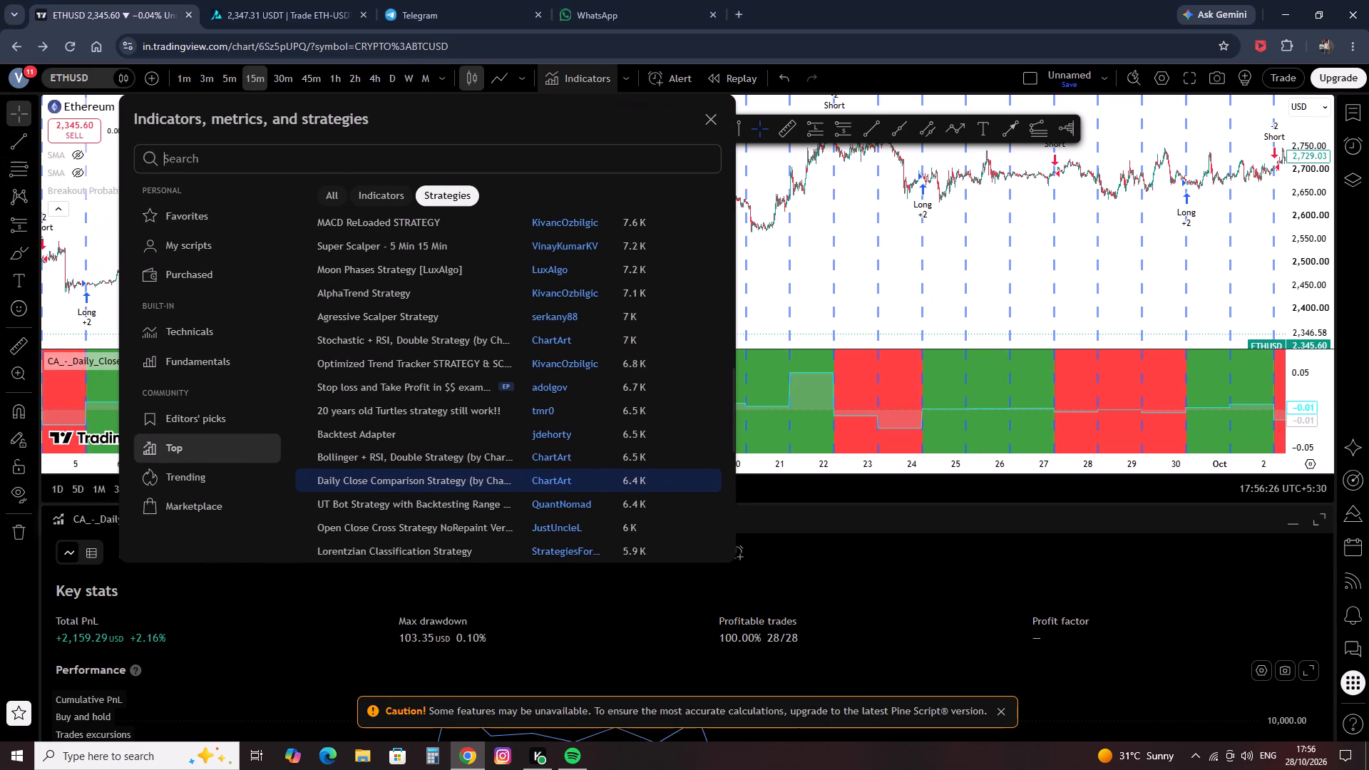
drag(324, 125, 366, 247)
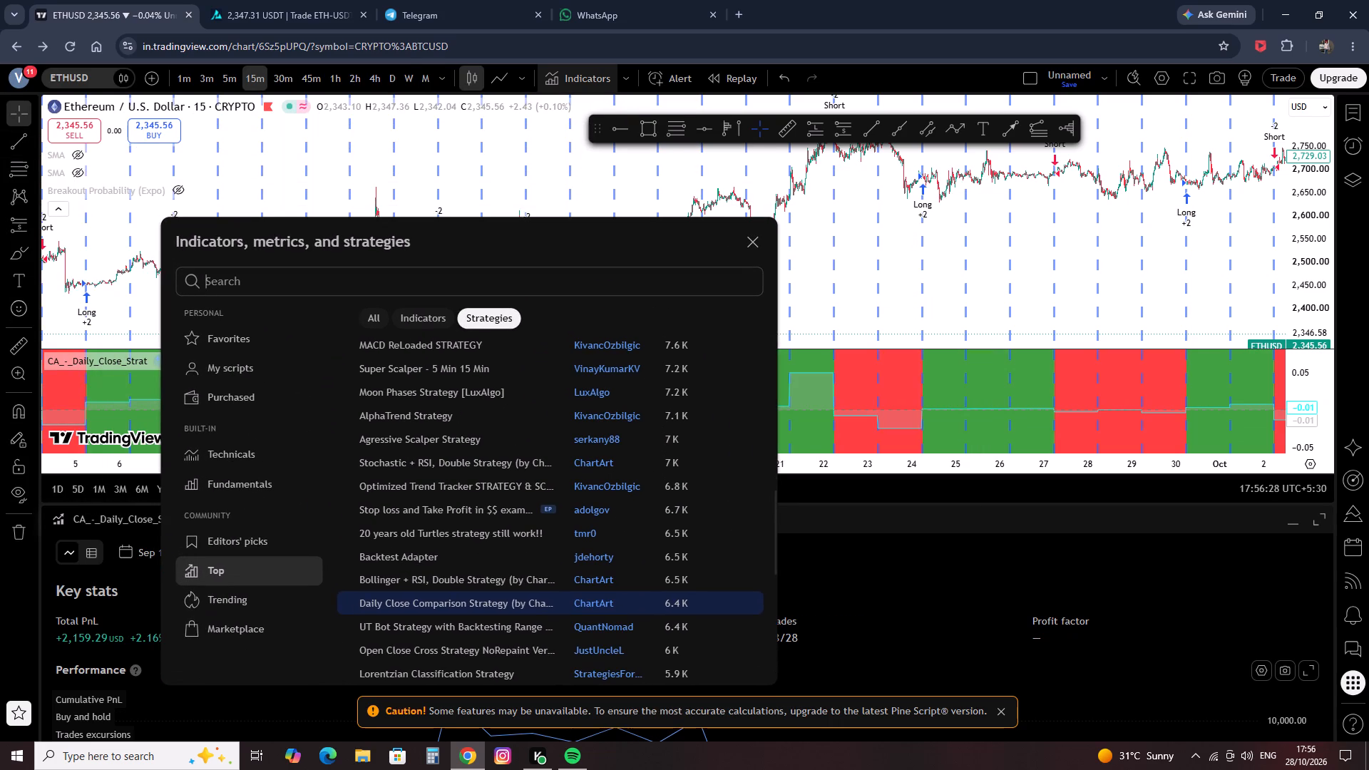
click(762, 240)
Examine the Daily Close Comparison Strategy's long and short signals on the chart and its performance report.
drag(963, 262, 493, 341)
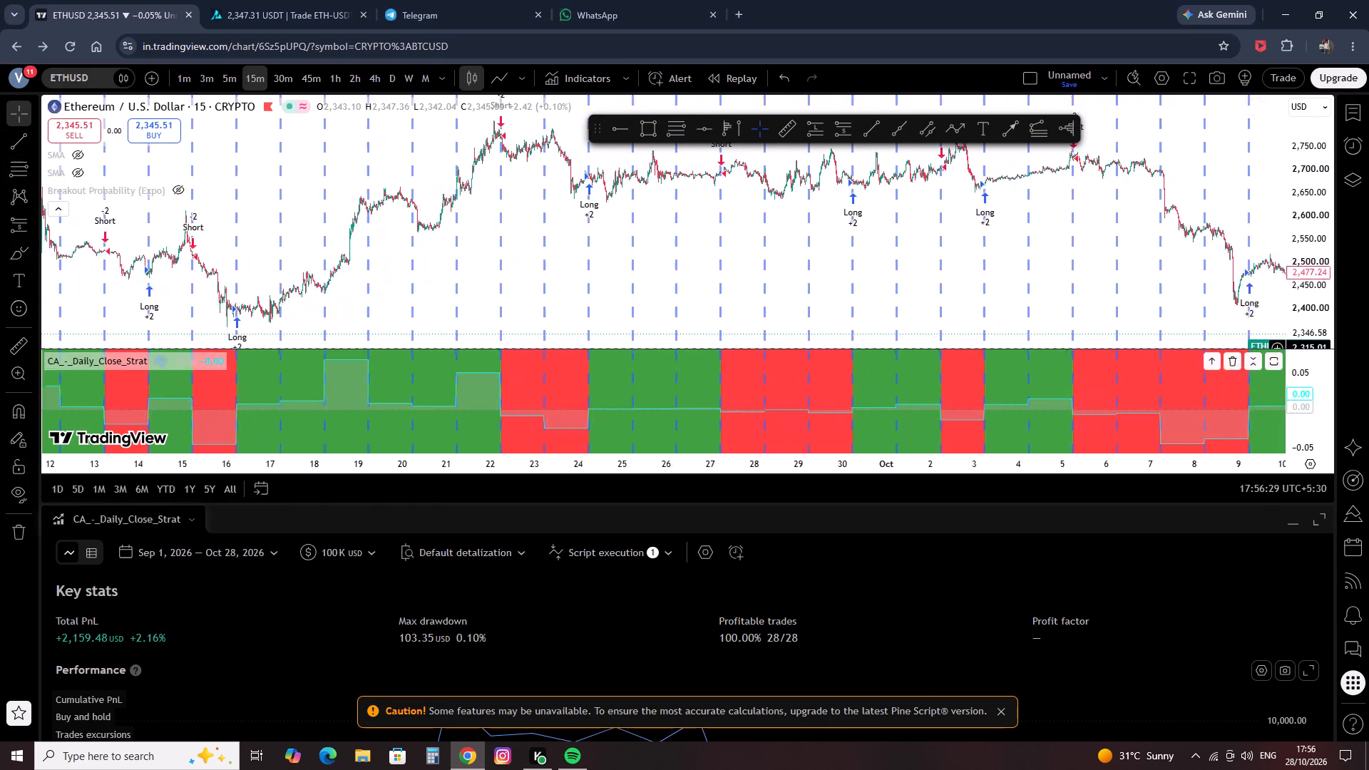
drag(493, 341, 453, 337)
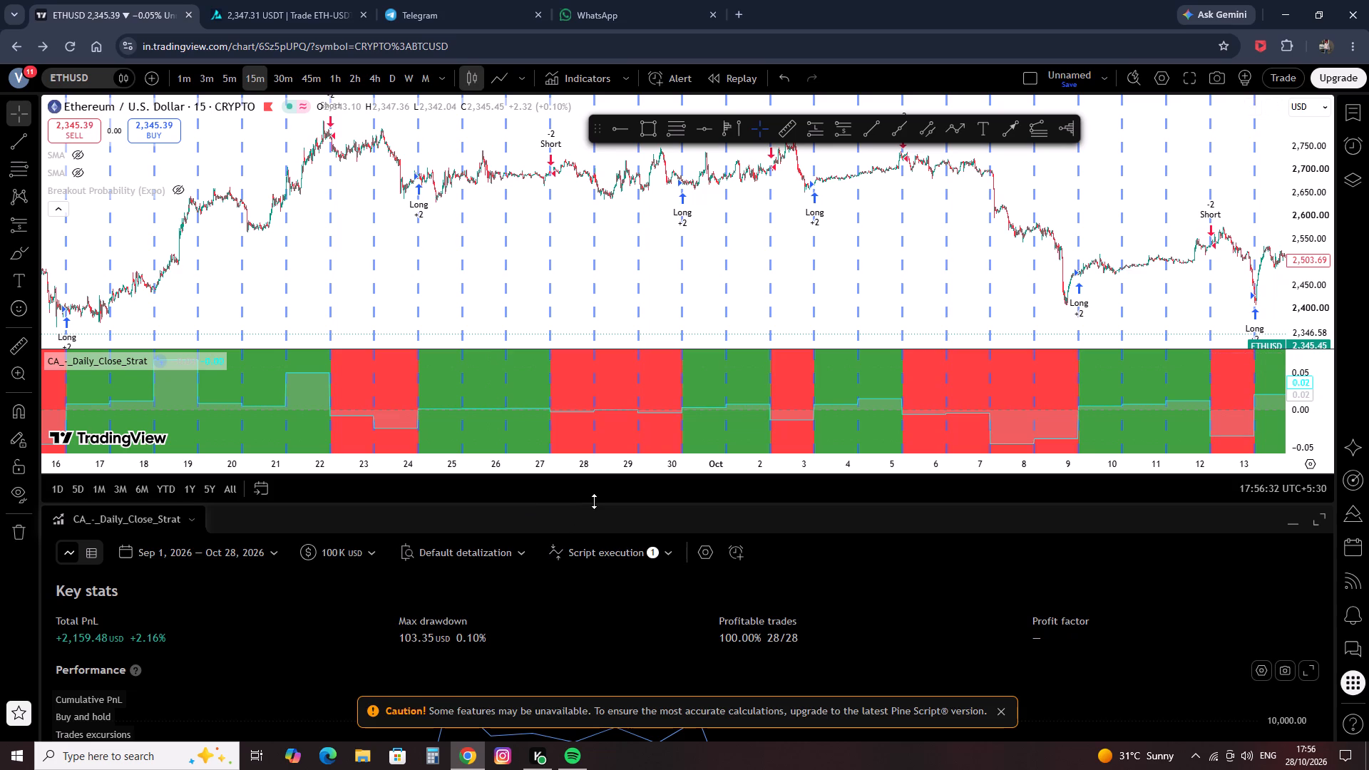
drag(603, 502, 589, 647)
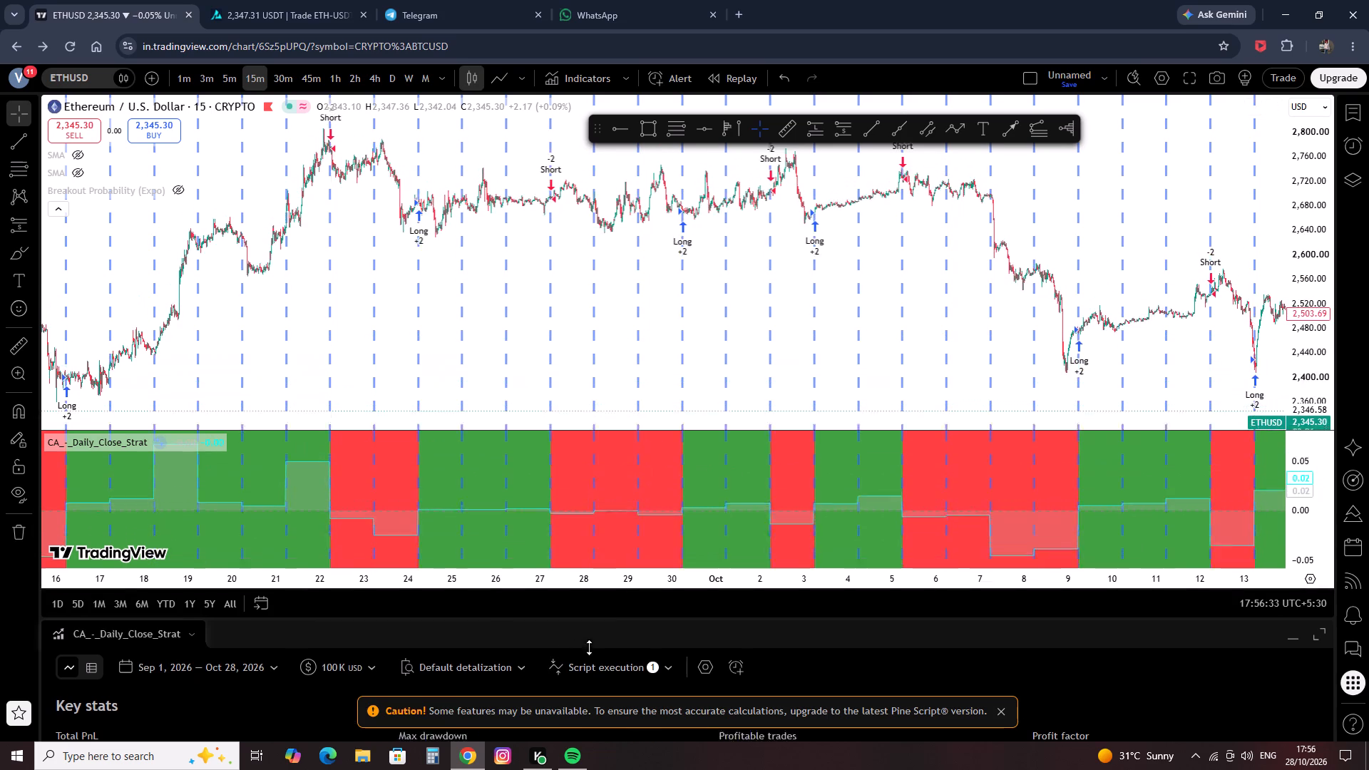
drag(589, 647, 579, 671)
drag(748, 418, 525, 473)
scroll(590, 438, down, 4)
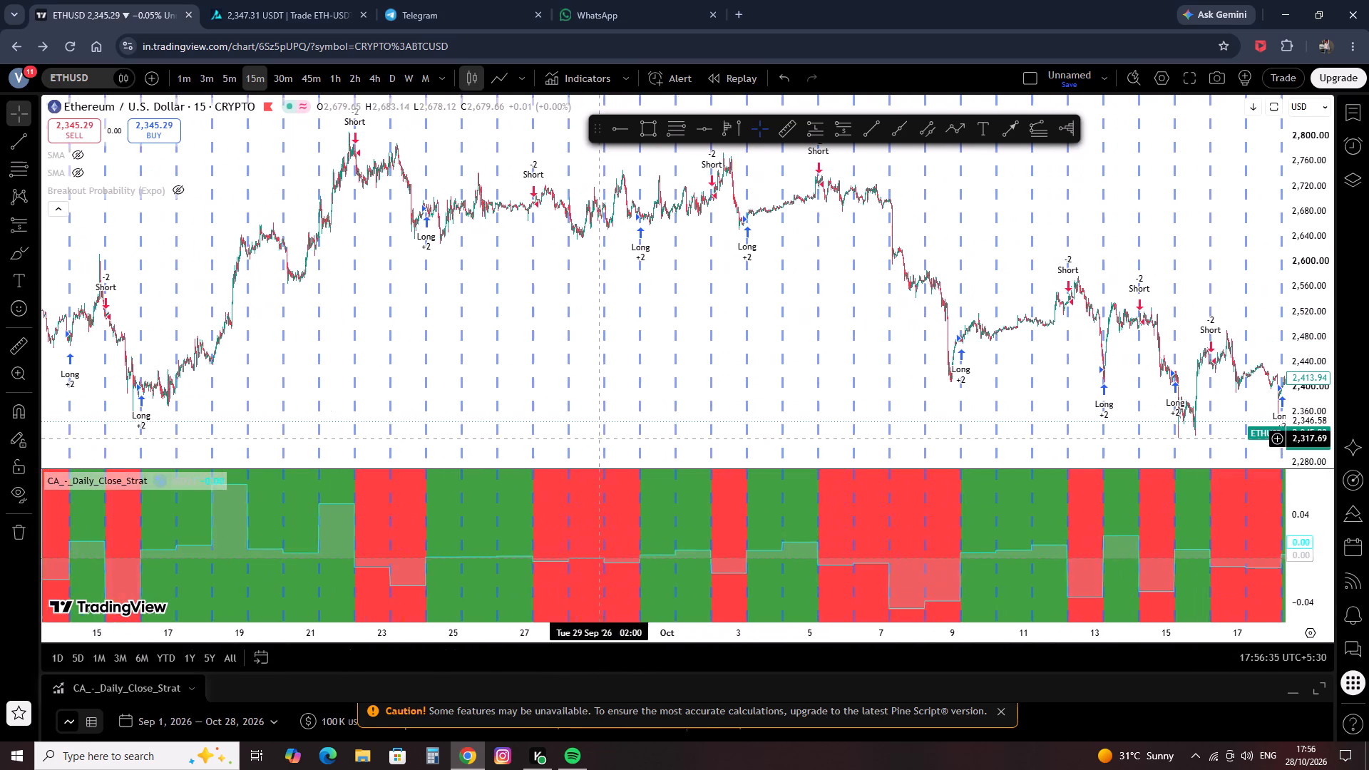
scroll(684, 401, down, 1)
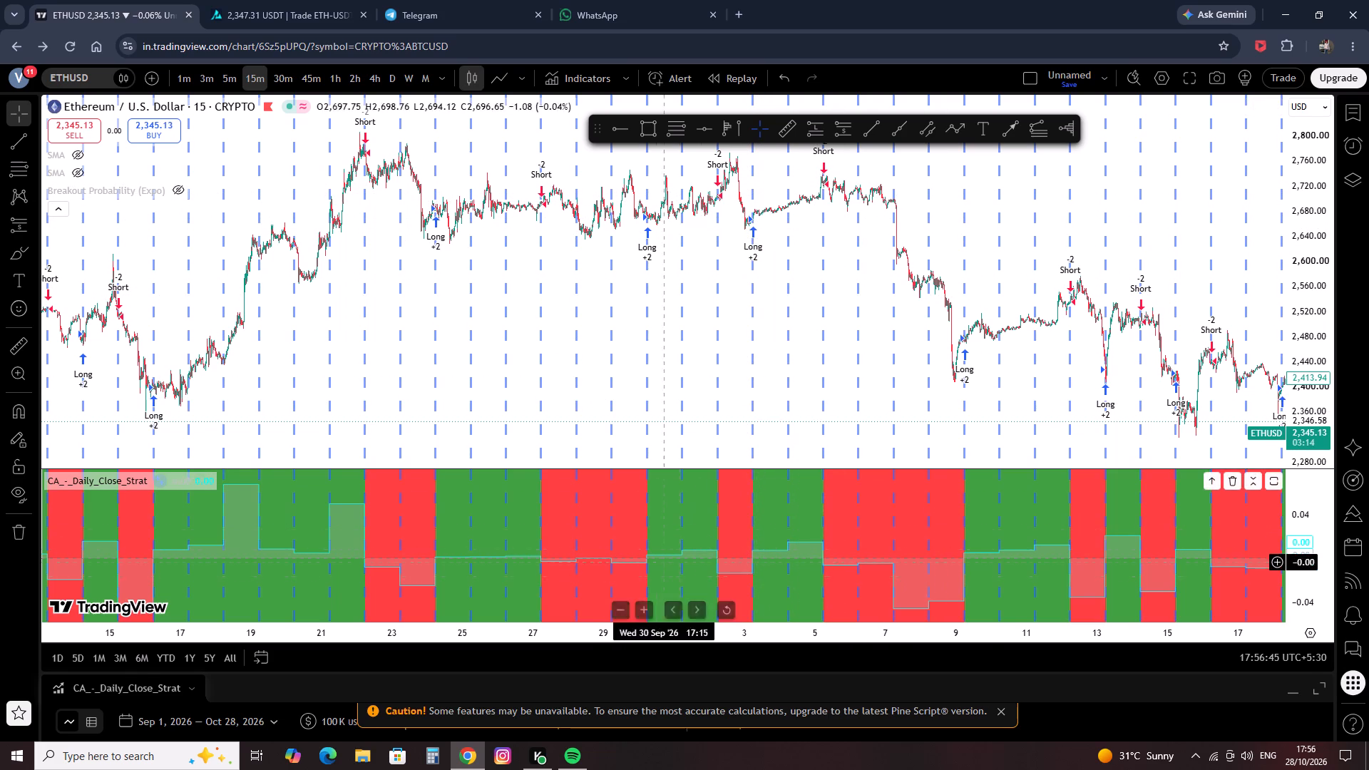
drag(650, 670, 650, 433)
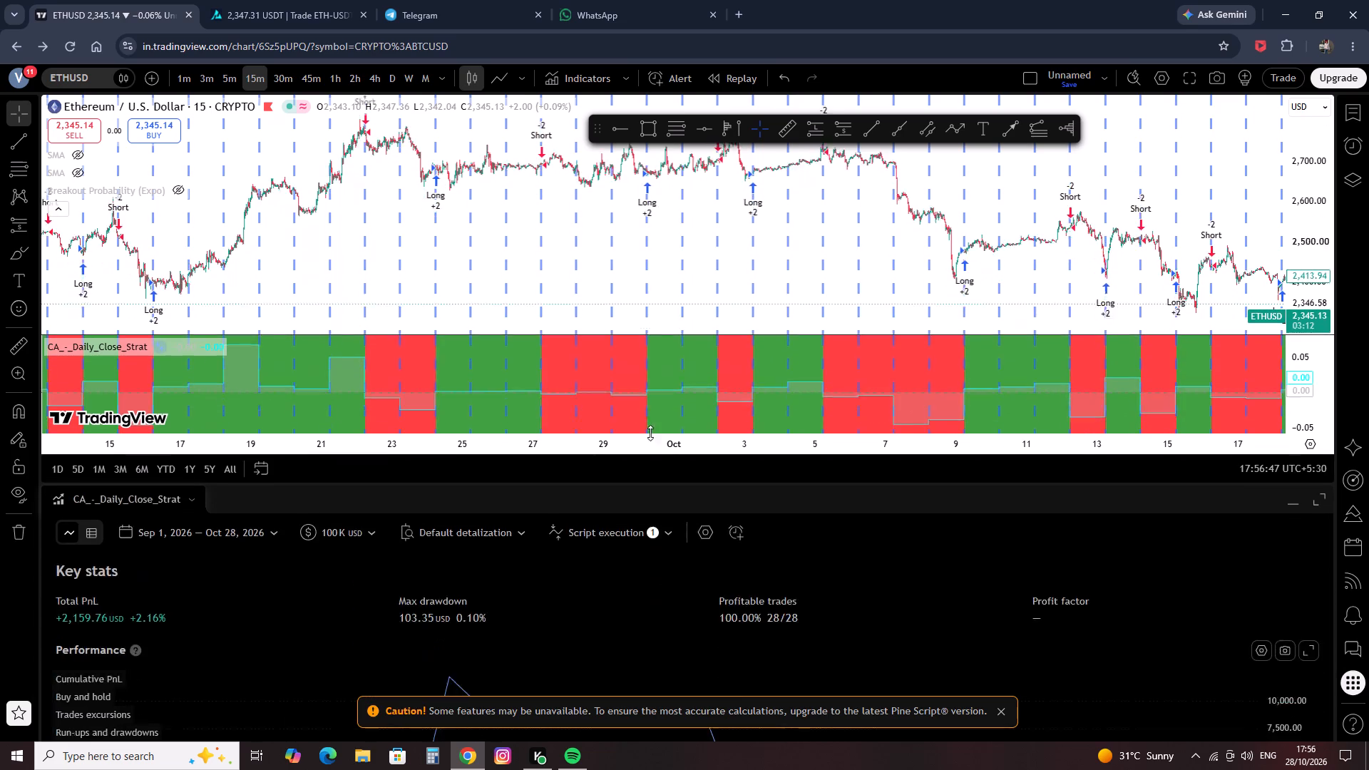
drag(650, 433, 650, 430)
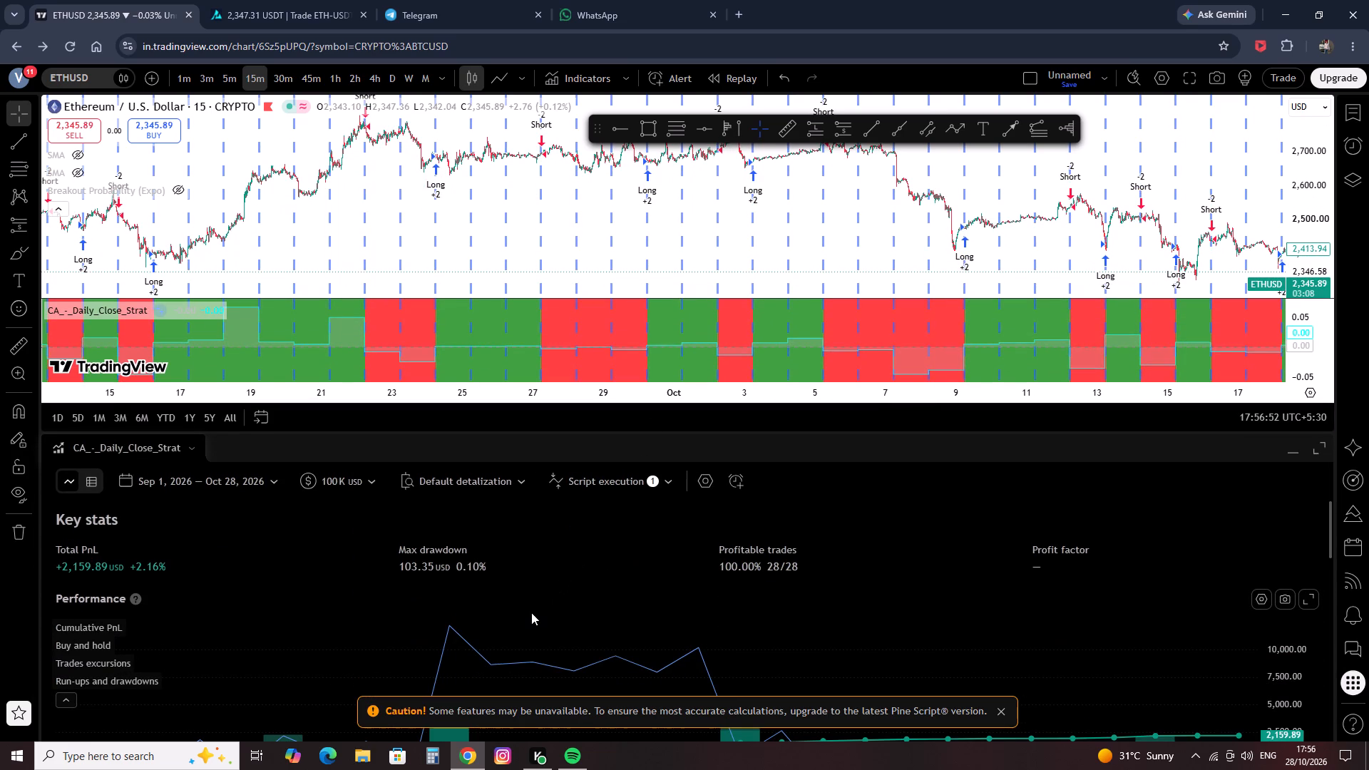
scroll(531, 612, down, 3)
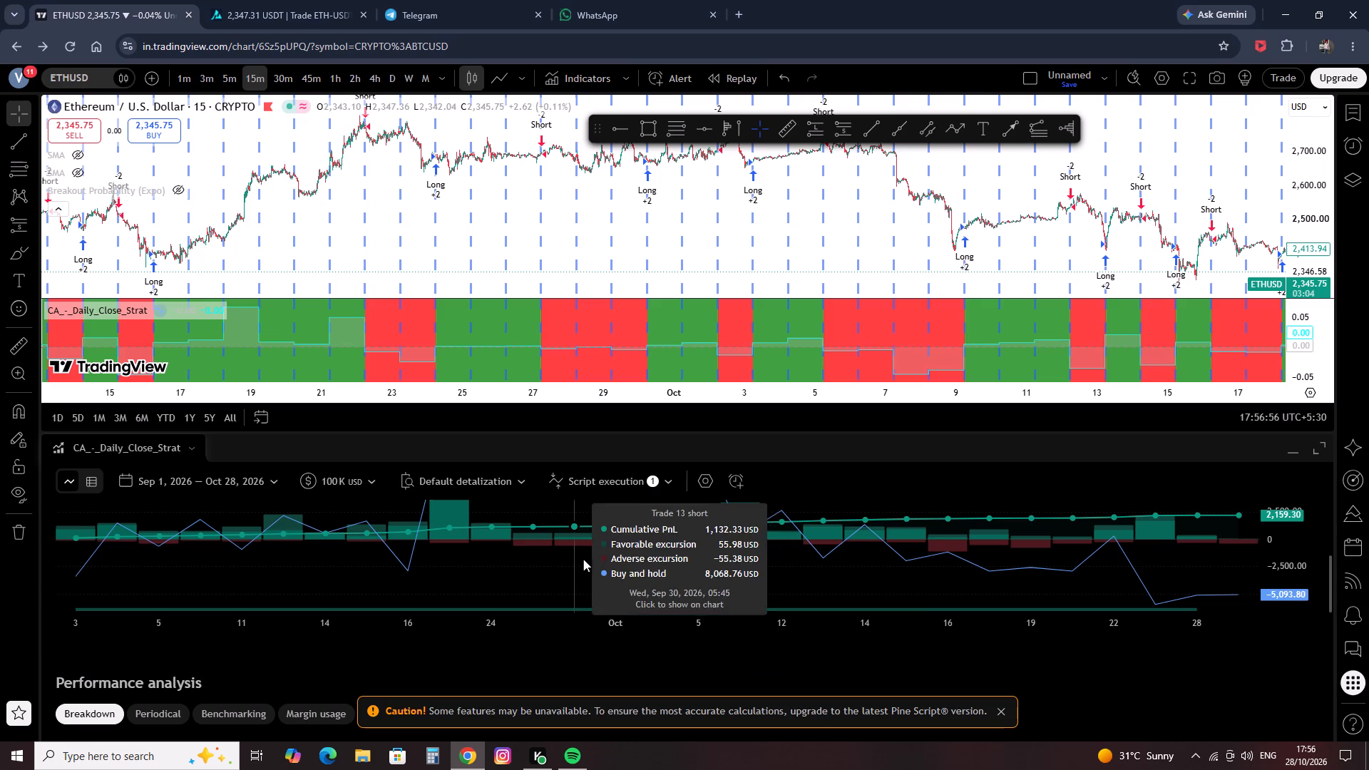
click(1004, 719)
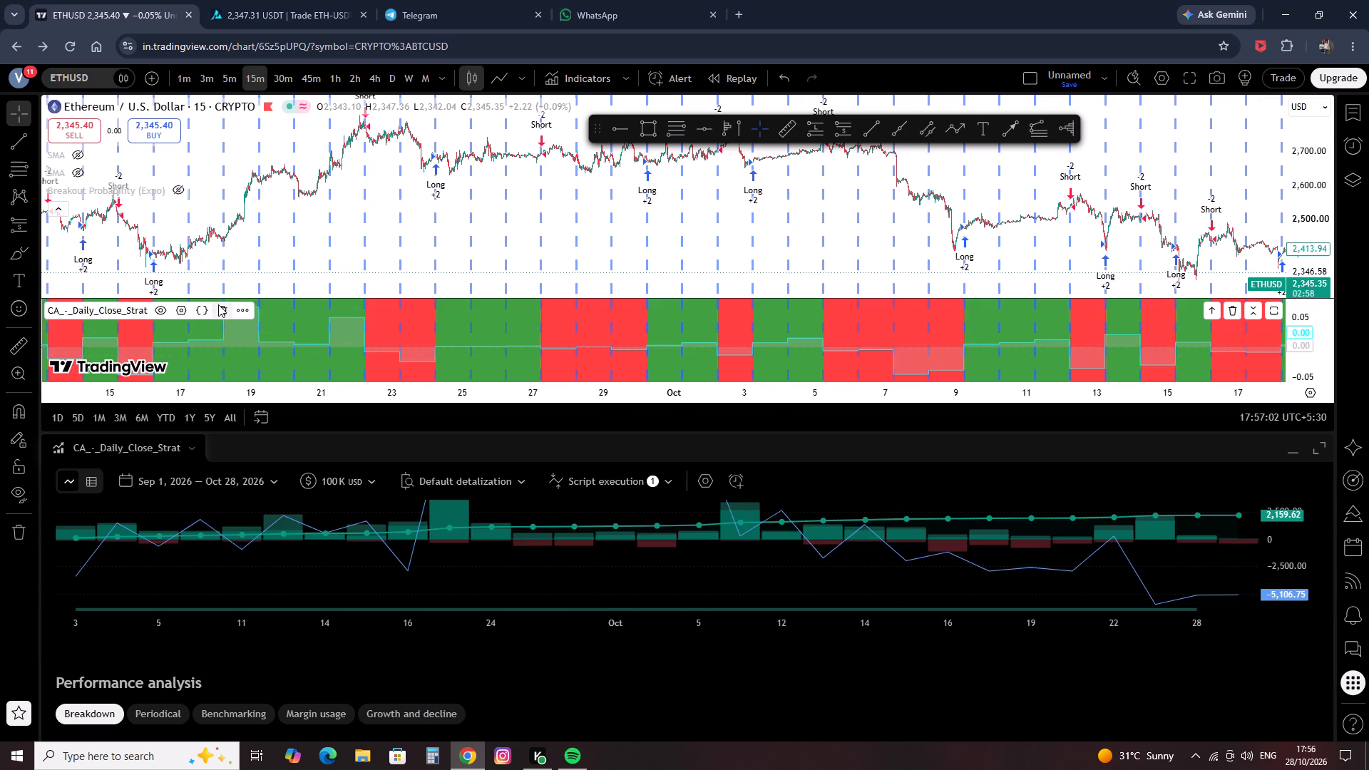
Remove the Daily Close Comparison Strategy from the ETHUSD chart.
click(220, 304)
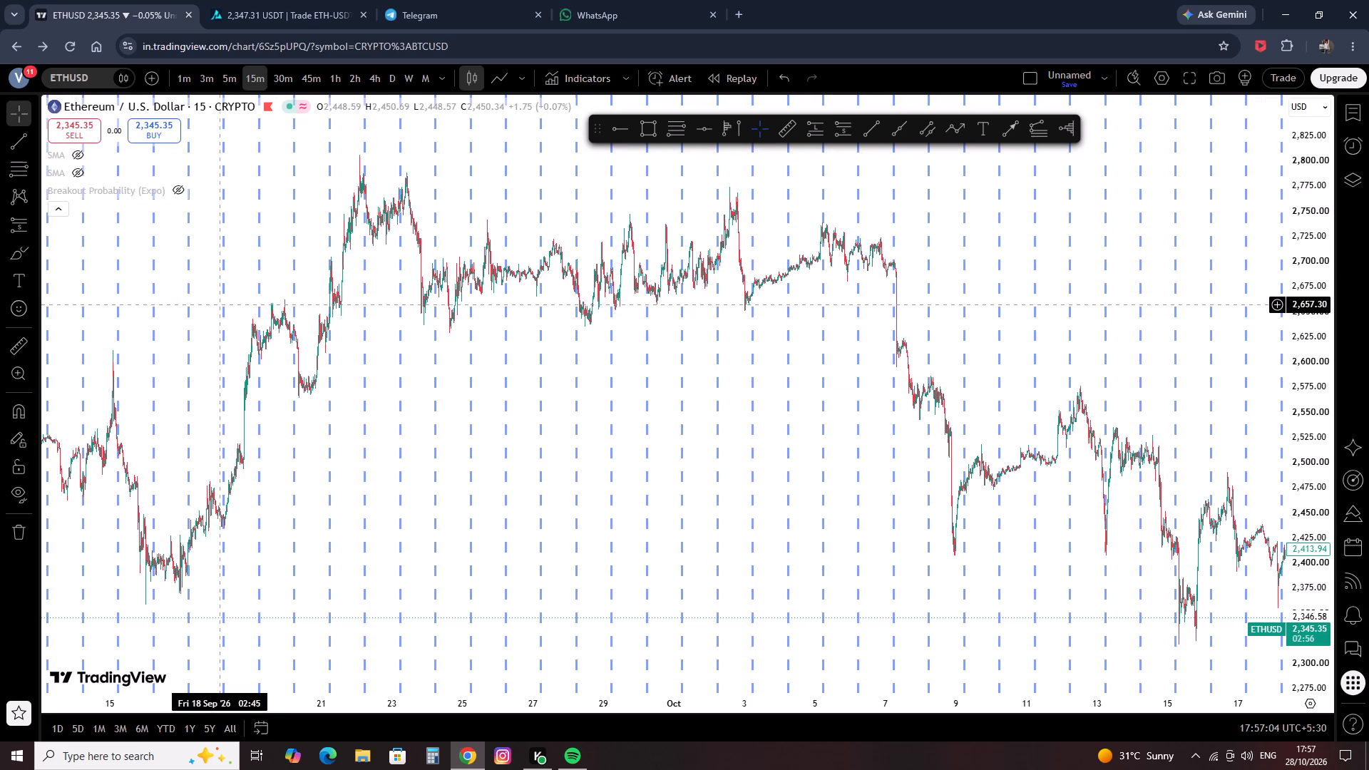
Minimise the browser window.
click(1286, 21)
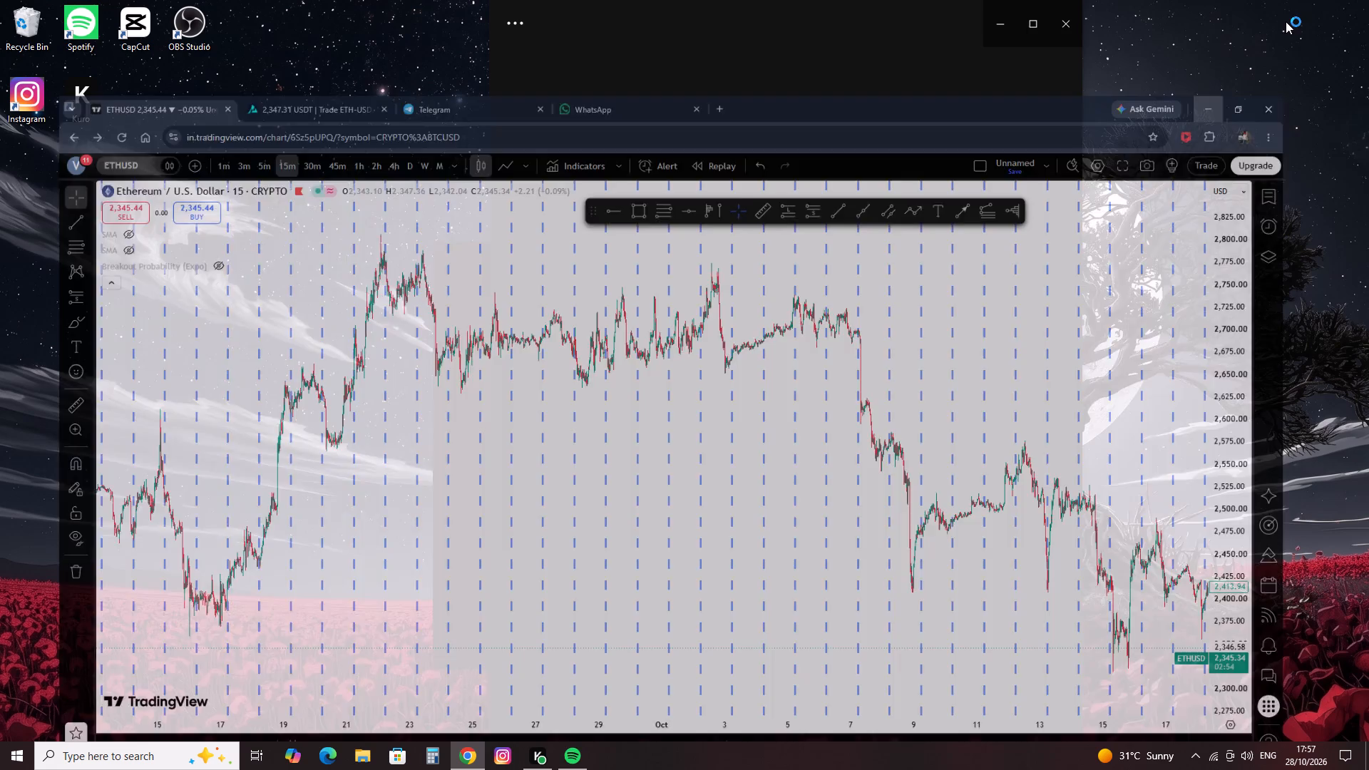